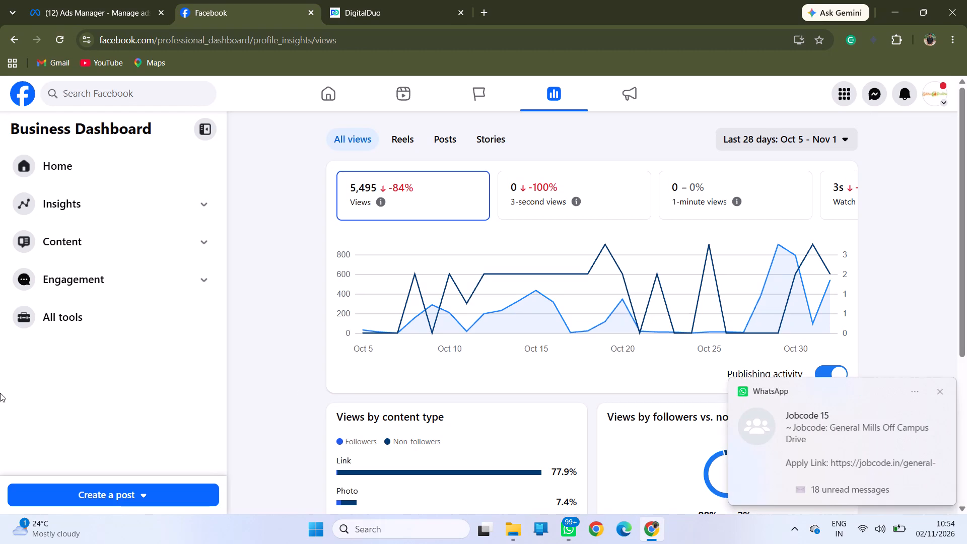
# Review the Facebook page's views insights for the last 28 days, including views by content type, follower split and recent posts.
pyautogui.click(279, 397)
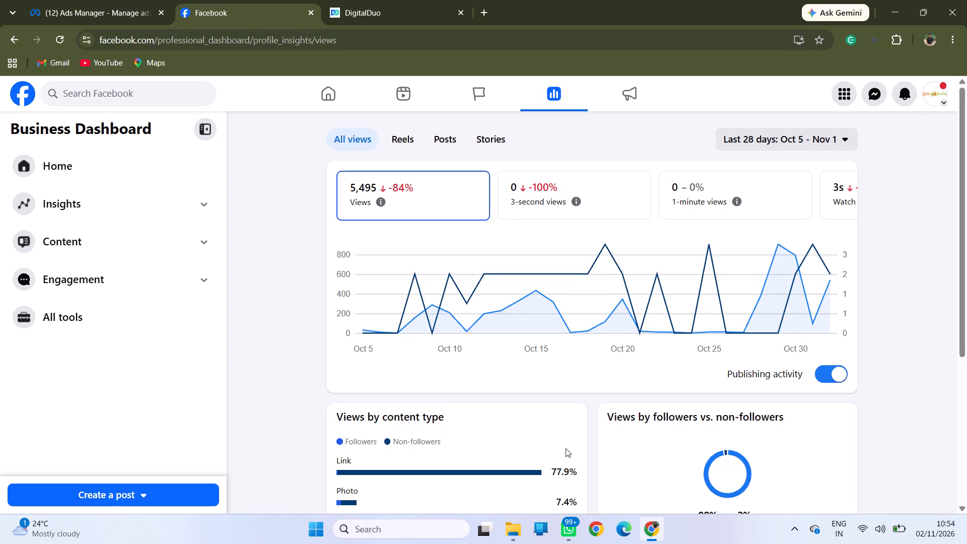
pyautogui.scroll(-14, 566, 448)
pyautogui.scroll(7, 566, 448)
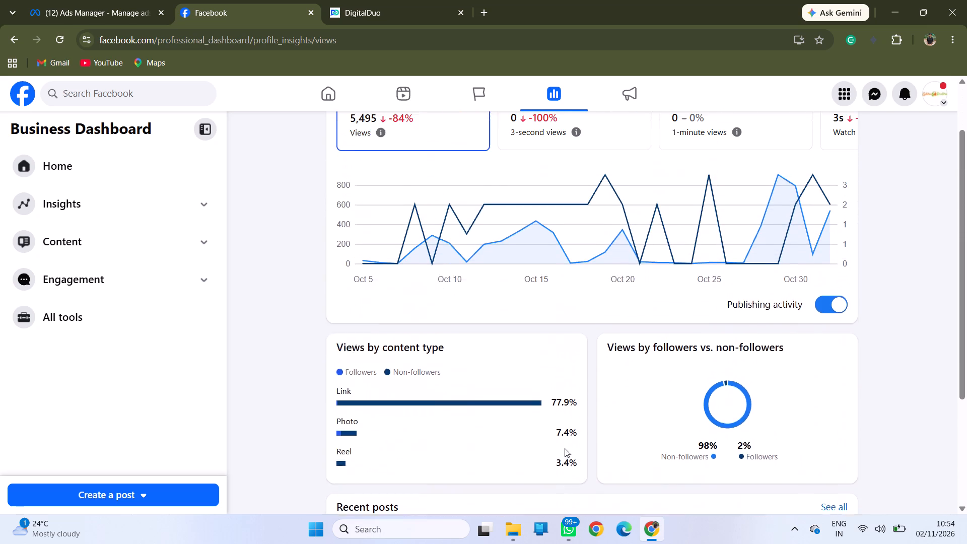
pyautogui.scroll(7, 565, 448)
pyautogui.scroll(-8, 565, 448)
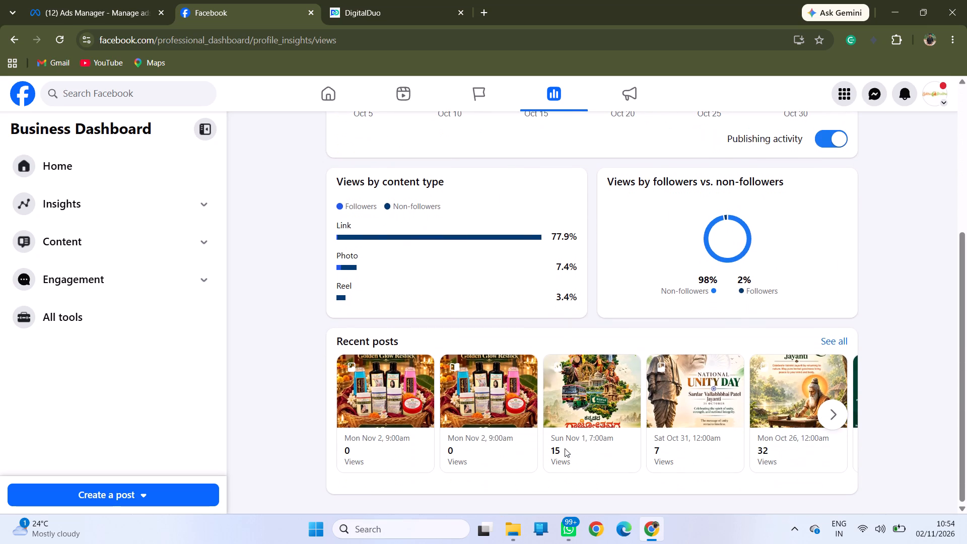
pyautogui.scroll(-8, 565, 448)
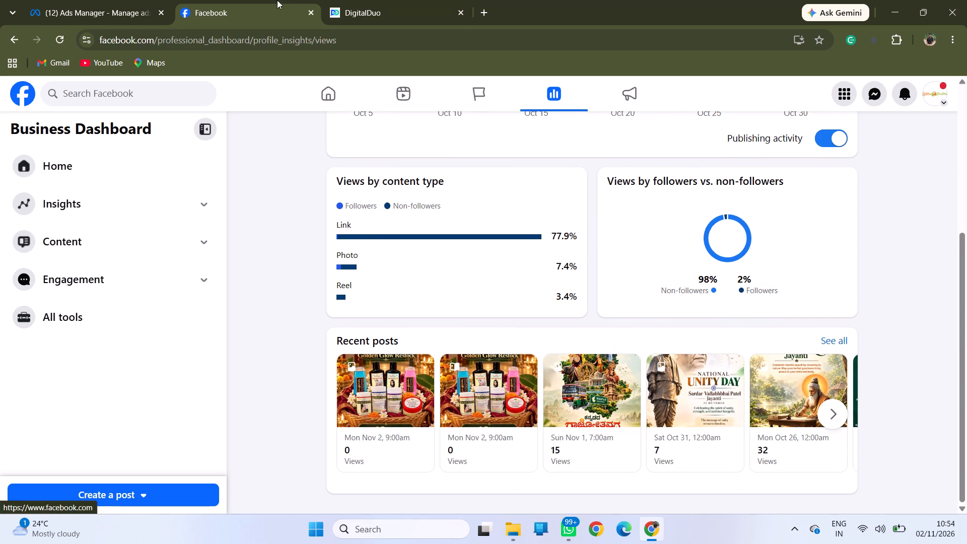
# Check Ads Manager briefly, then switch to DigitalDuo and read the MGR Technologies company chat down to today's latest message.
pyautogui.click(83, 9)
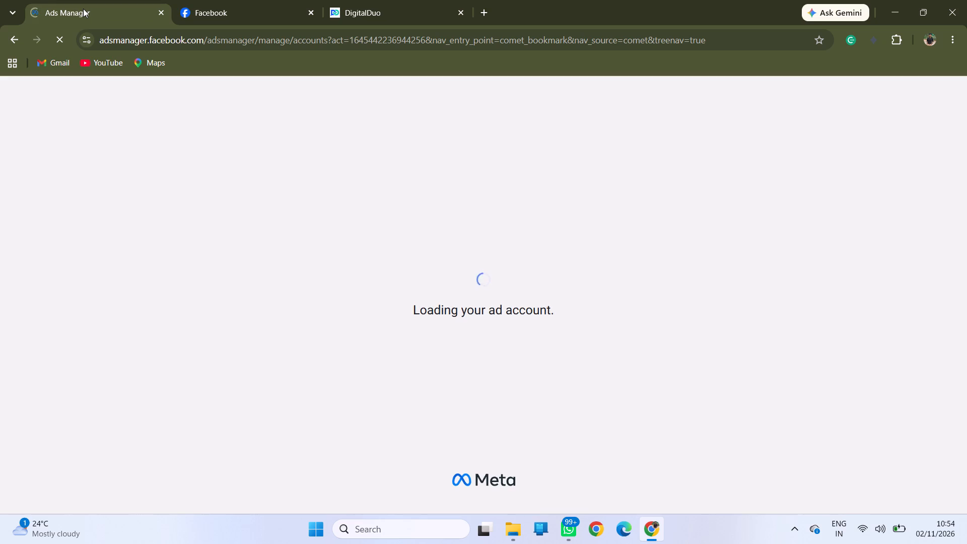
pyautogui.click(374, 8)
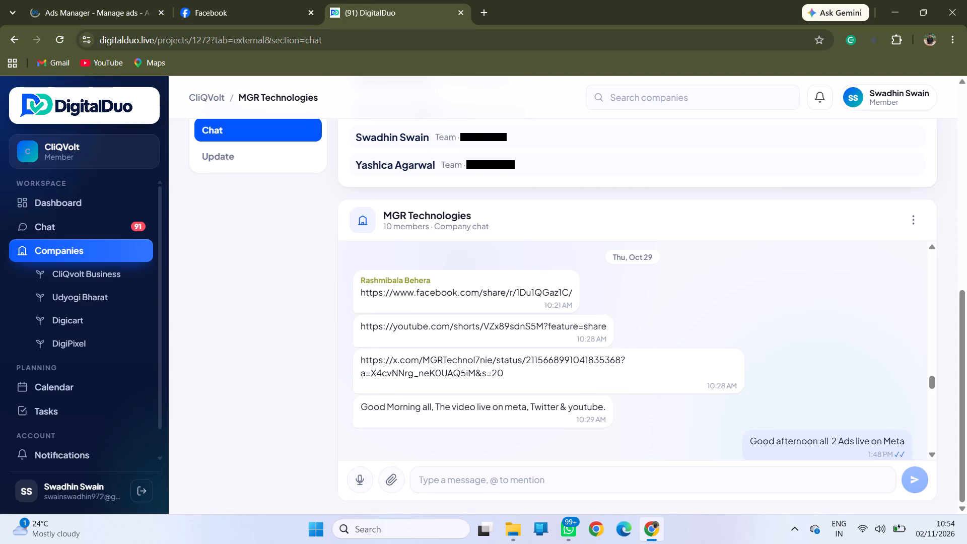
pyautogui.scroll(-8, 490, 401)
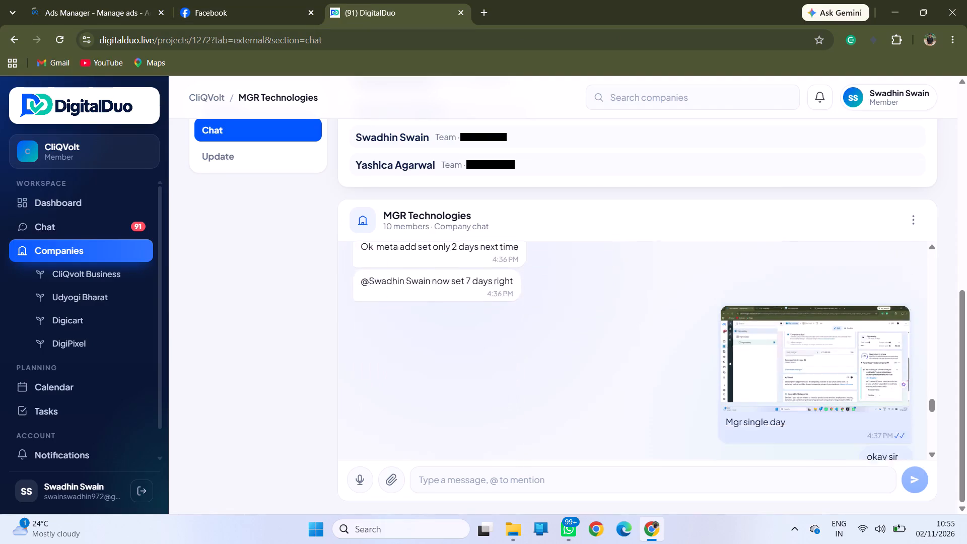
pyautogui.scroll(-18, 490, 401)
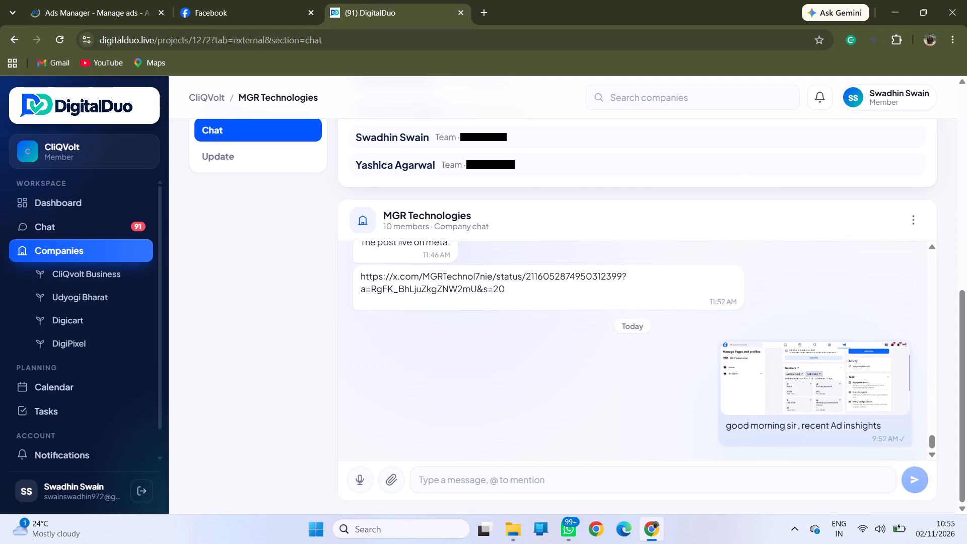
pyautogui.scroll(-14, 490, 401)
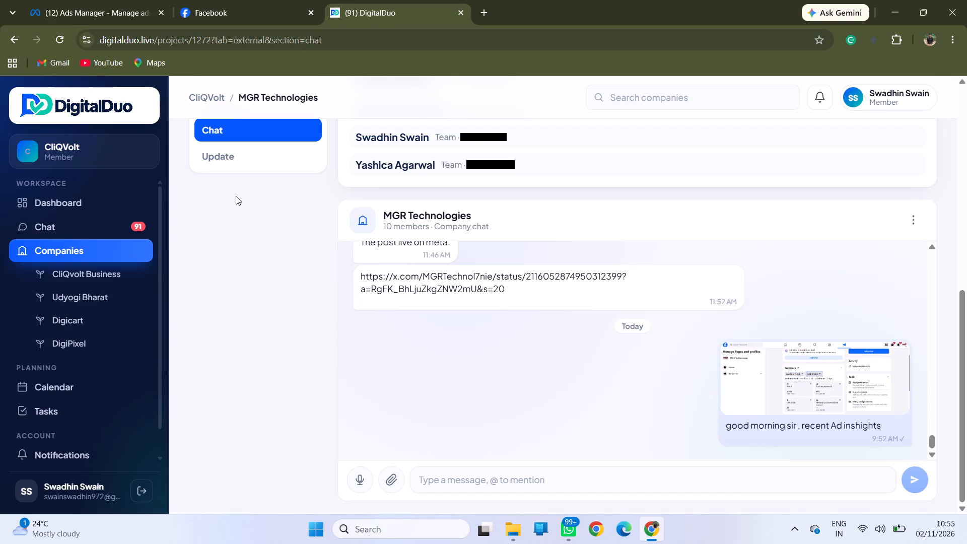
# Turn off the Mgr wp status campaign in the Ads Manager campaigns table and leave it deselected.
pyautogui.click(122, 0)
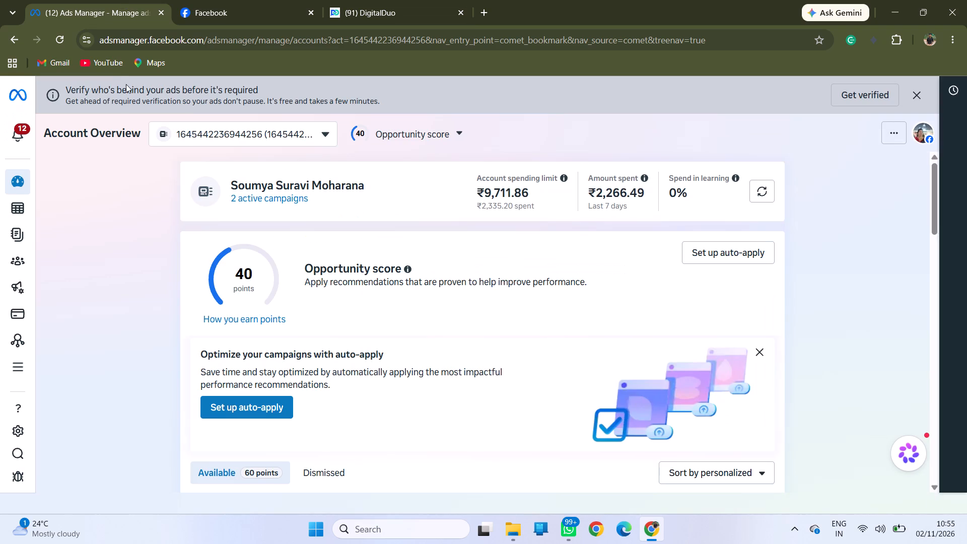
pyautogui.click(17, 208)
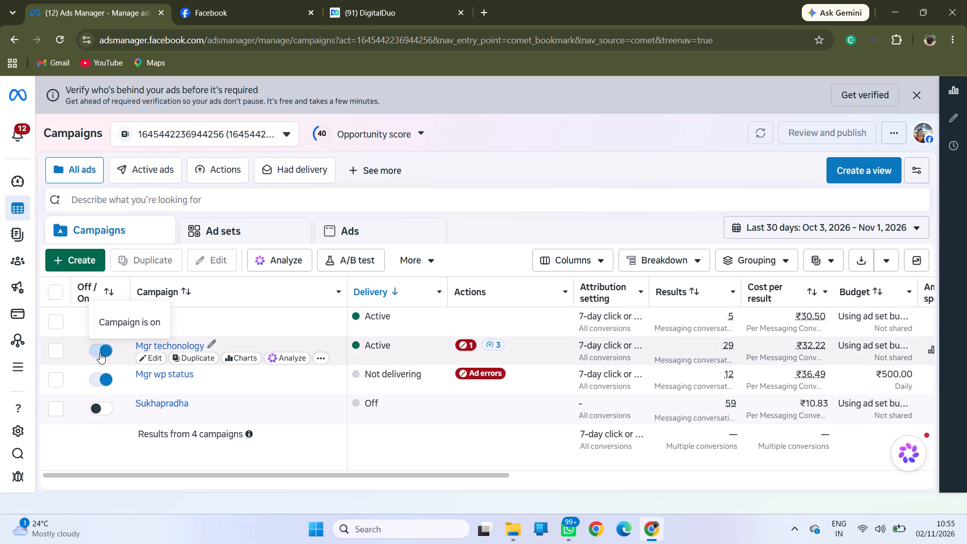
pyautogui.click(100, 380)
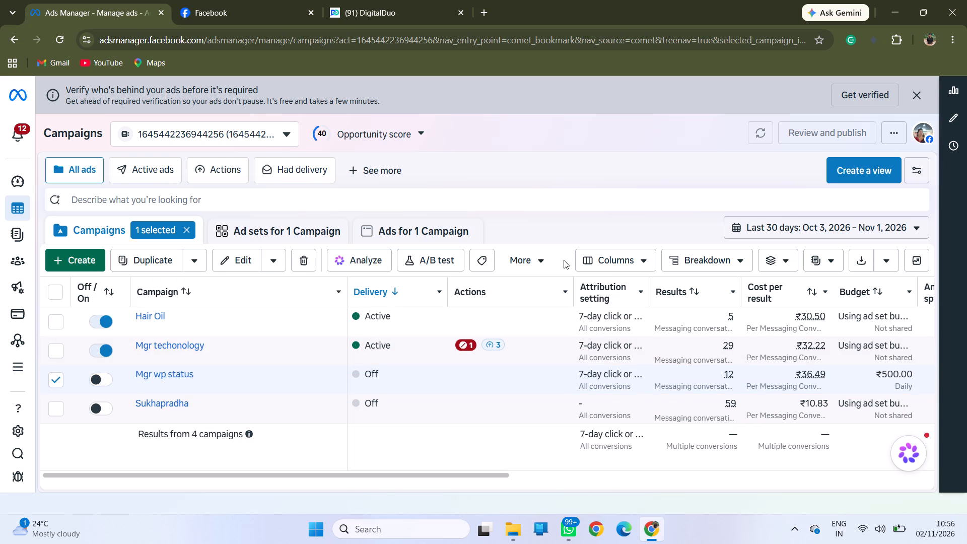
pyautogui.click(55, 384)
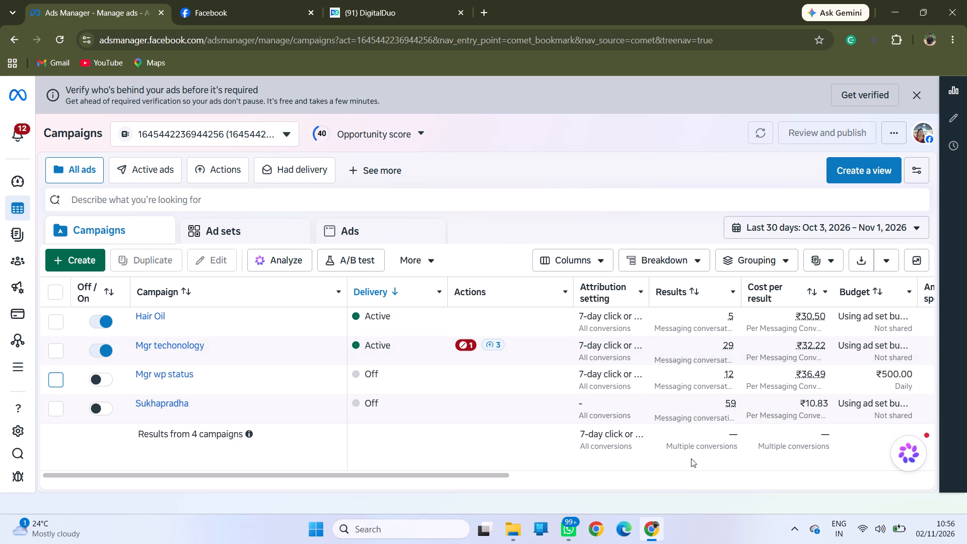
# Examine the performance columns of all campaigns, from results, cost per result and amount spent through reach, CTR, CPM, CPC and frequency.
pyautogui.hscroll(-3, 737, 464)
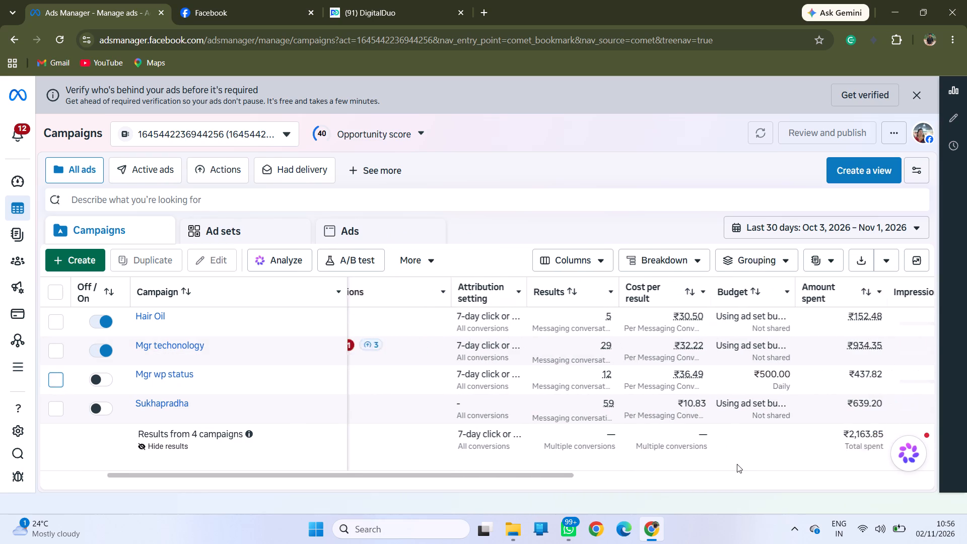
pyautogui.hscroll(-4, 737, 464)
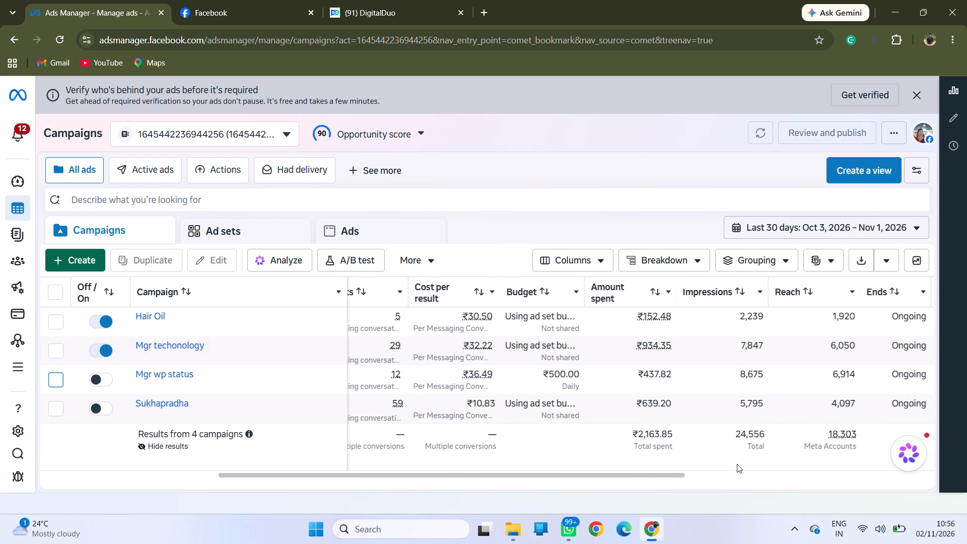
pyautogui.hscroll(7, 737, 464)
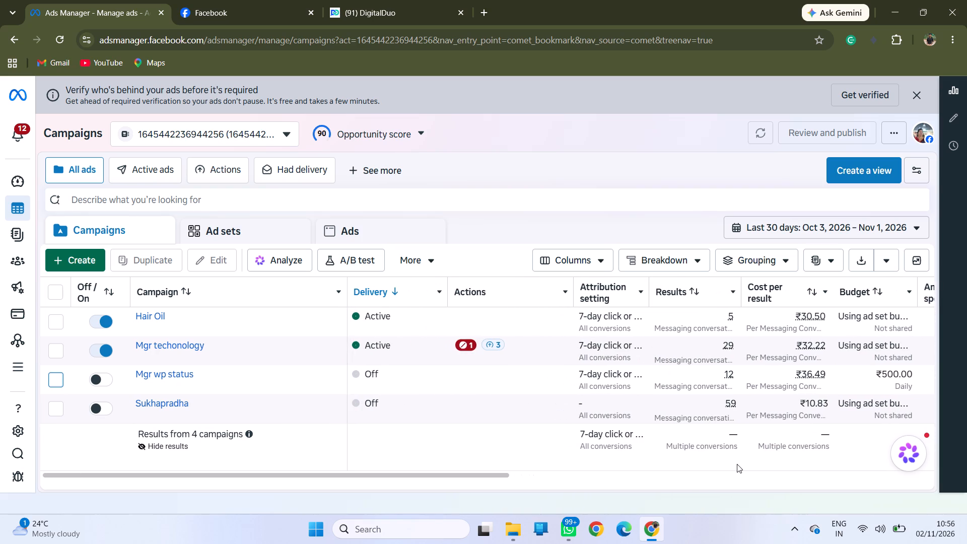
pyautogui.hscroll(2, 737, 464)
pyautogui.hscroll(-7, 737, 464)
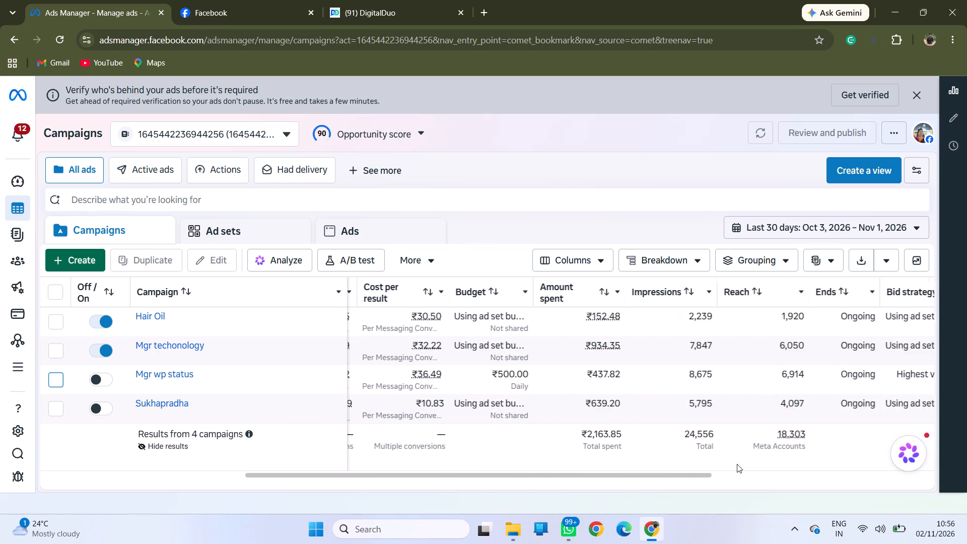
pyautogui.hscroll(-9, 737, 464)
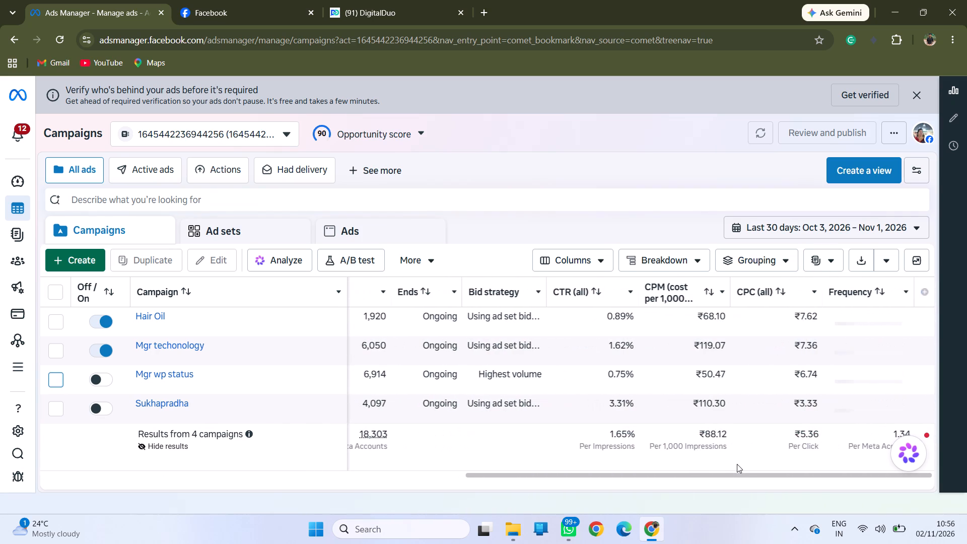
pyautogui.hscroll(-15, 737, 464)
pyautogui.hscroll(4, 737, 464)
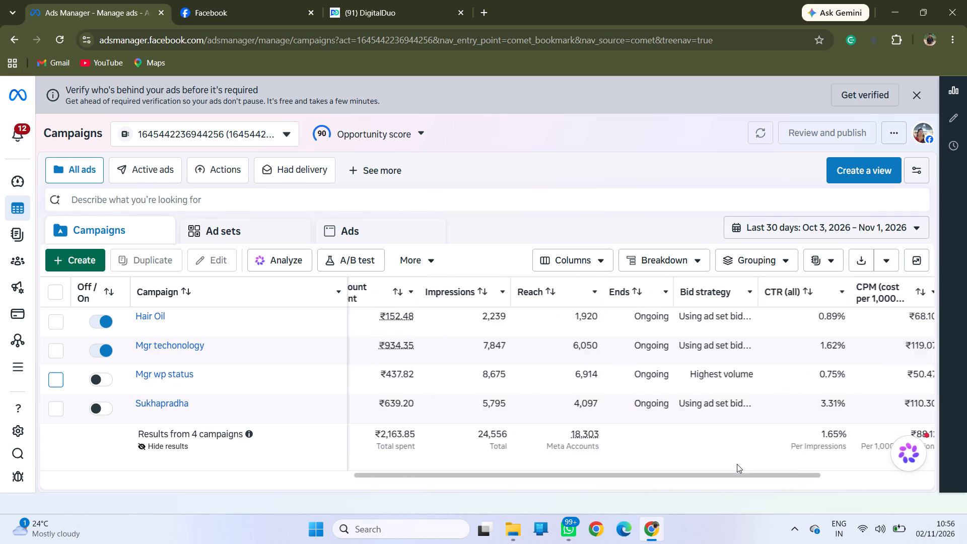
pyautogui.hscroll(6, 737, 464)
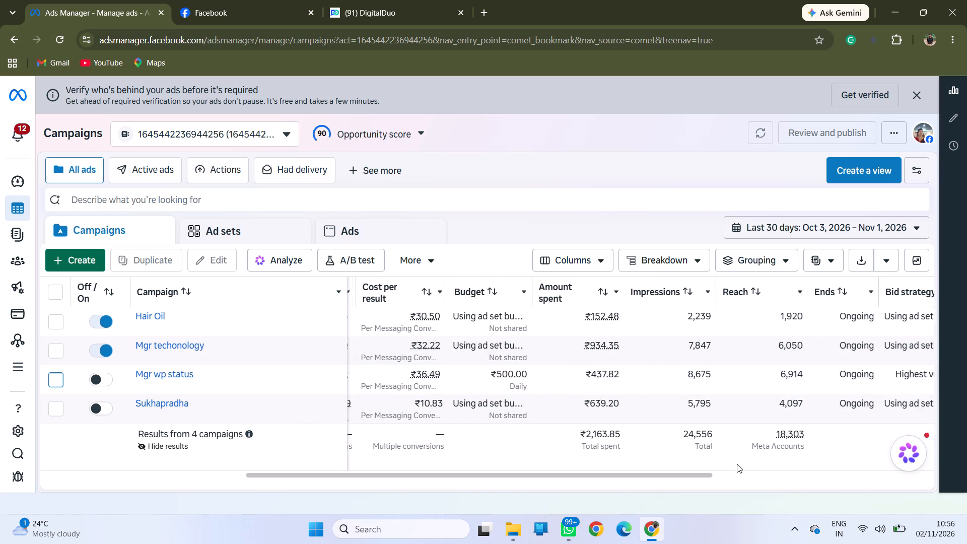
pyautogui.hscroll(1, 737, 464)
pyautogui.hscroll(-5, 737, 464)
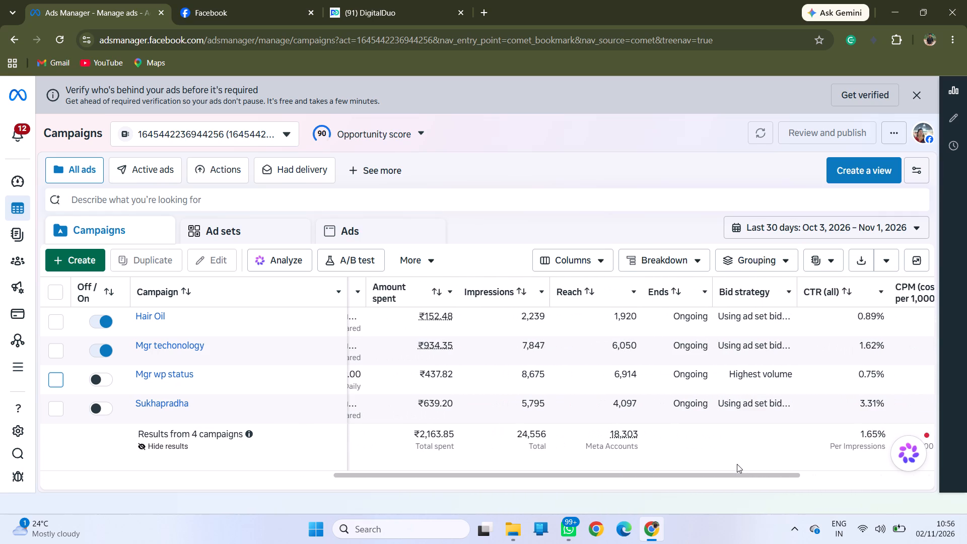
pyautogui.hscroll(11, 737, 464)
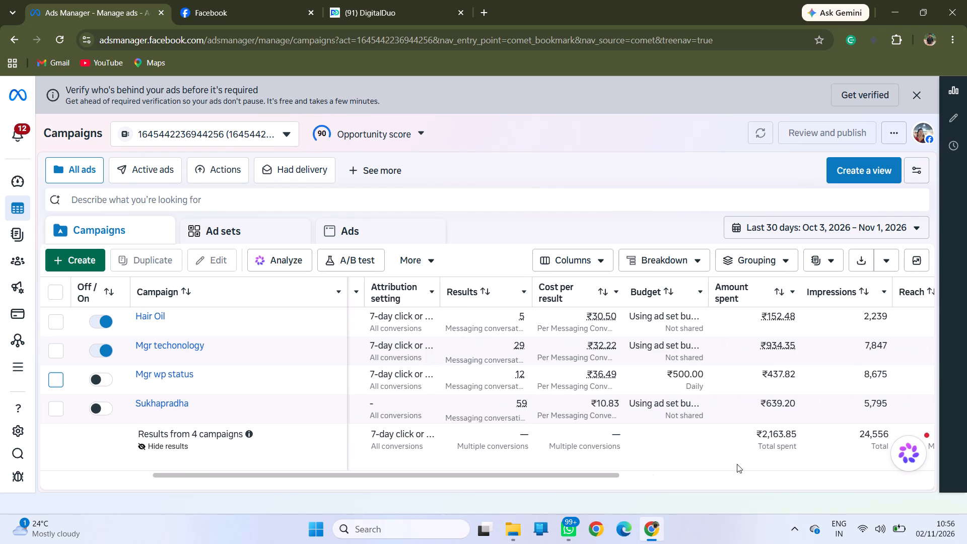
pyautogui.hscroll(3, 737, 464)
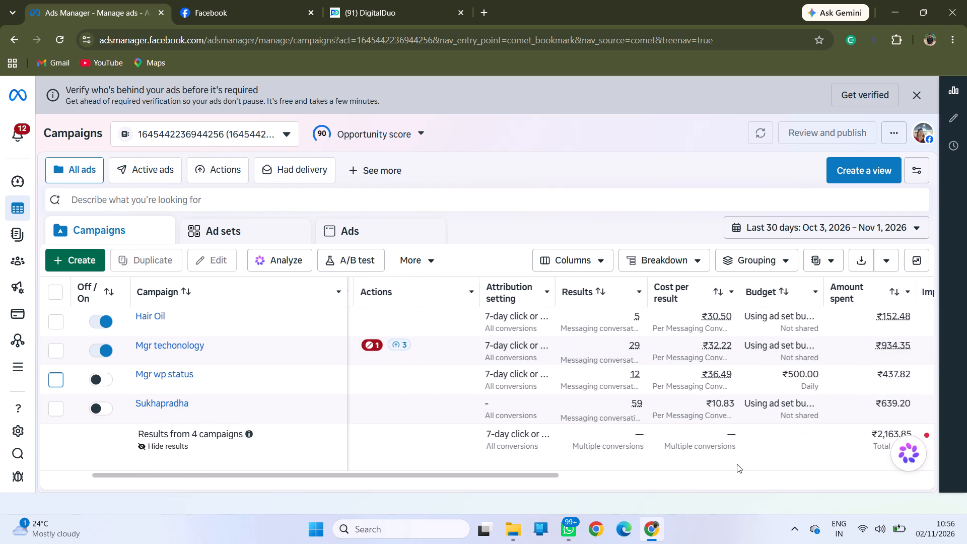
pyautogui.hscroll(7, 737, 464)
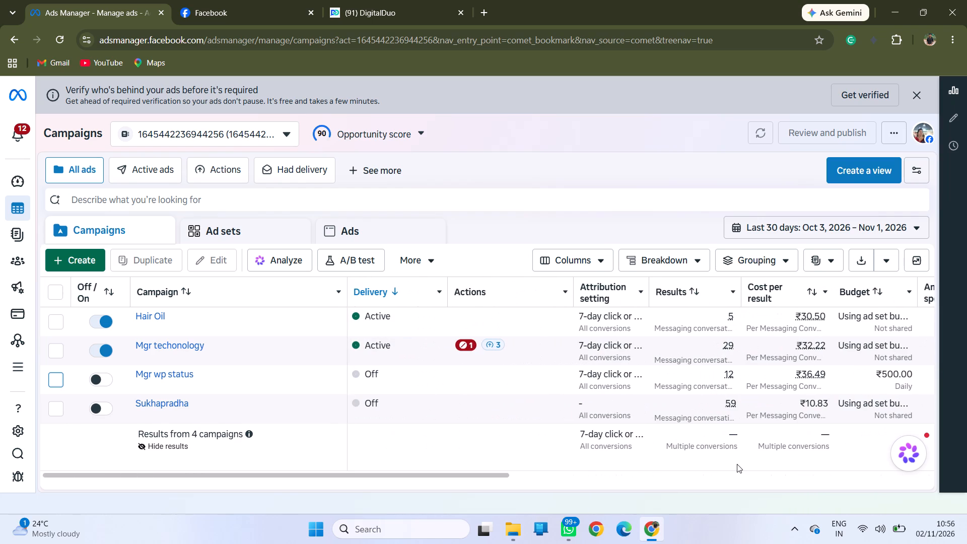
pyautogui.hscroll(6, 737, 464)
pyautogui.hscroll(-6, 737, 464)
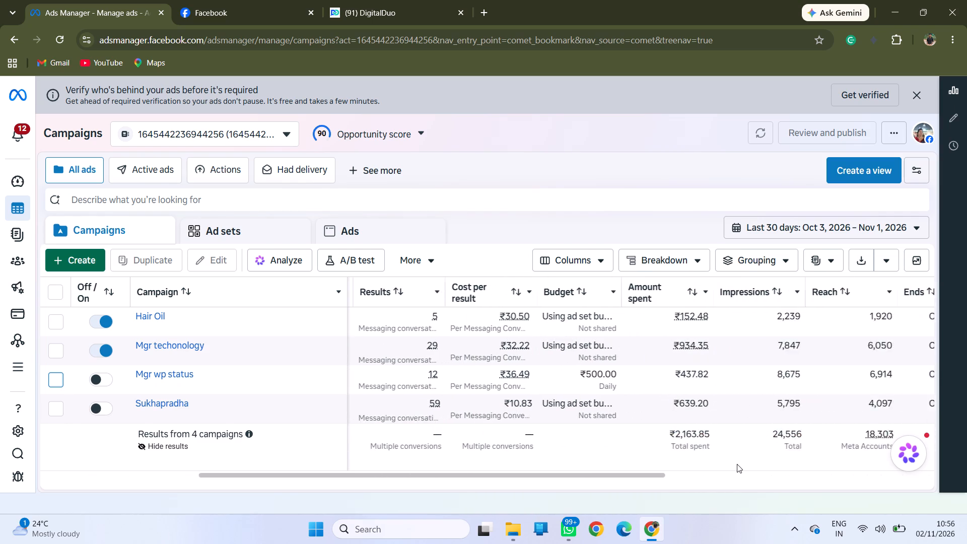
pyautogui.hscroll(-9, 737, 464)
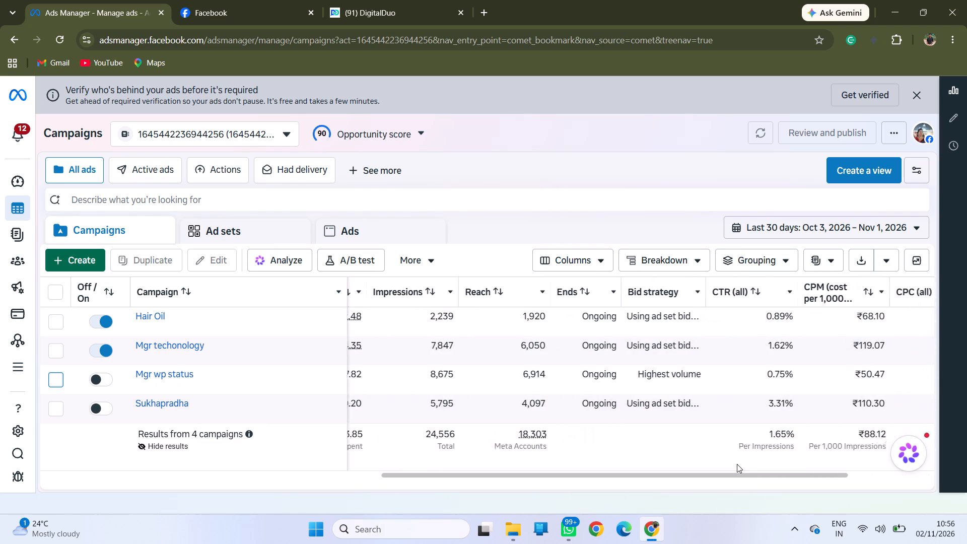
pyautogui.hscroll(-8, 737, 464)
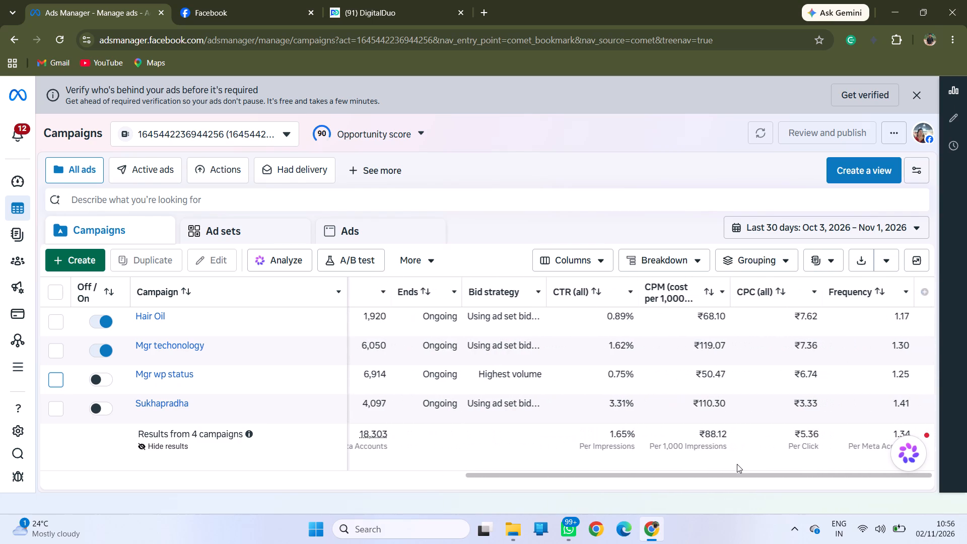
pyautogui.scroll(-1, 737, 464)
pyautogui.scroll(-7, 668, 413)
pyautogui.scroll(2, 668, 413)
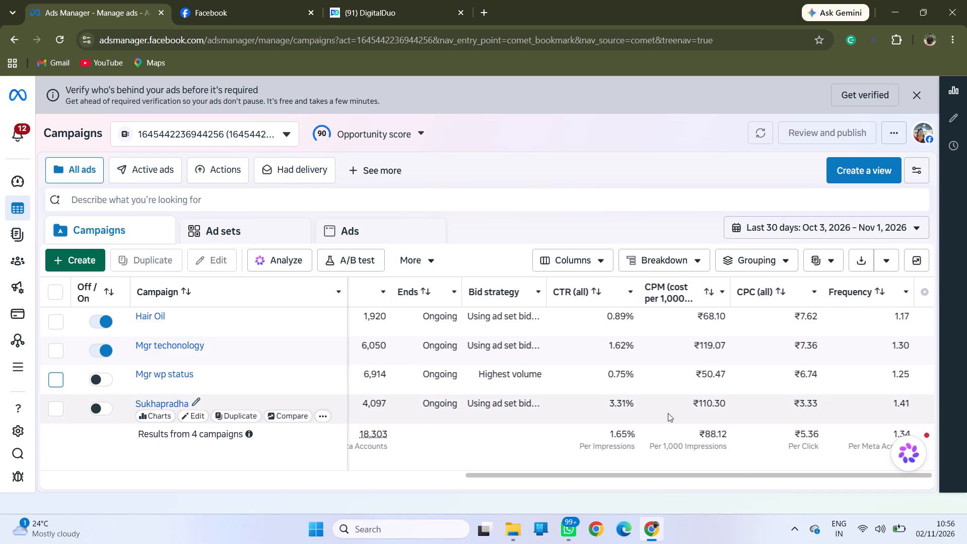
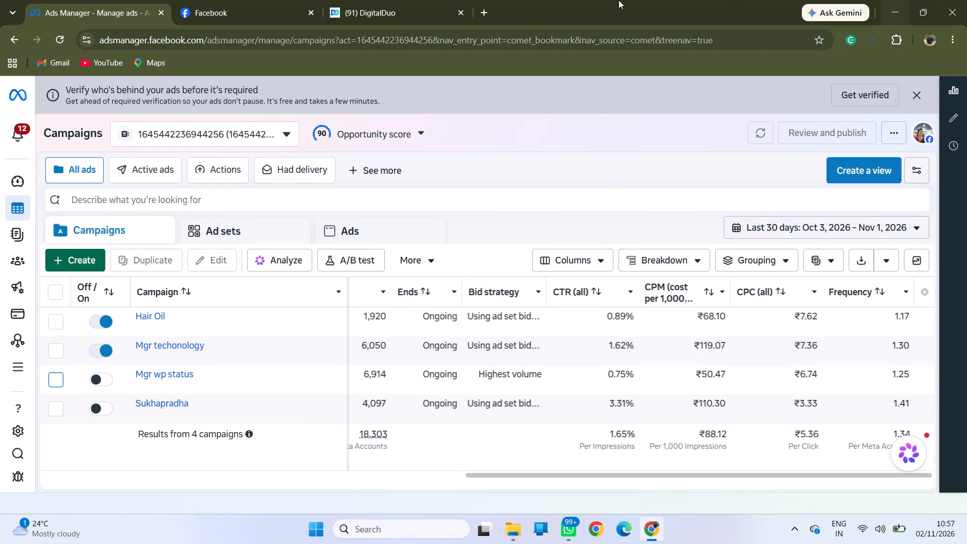
# Check the MGR Technologies company chat in DigitalDuo, then return to the campaigns table in Ads Manager.
pyautogui.click(245, 10)
pyautogui.click(371, 14)
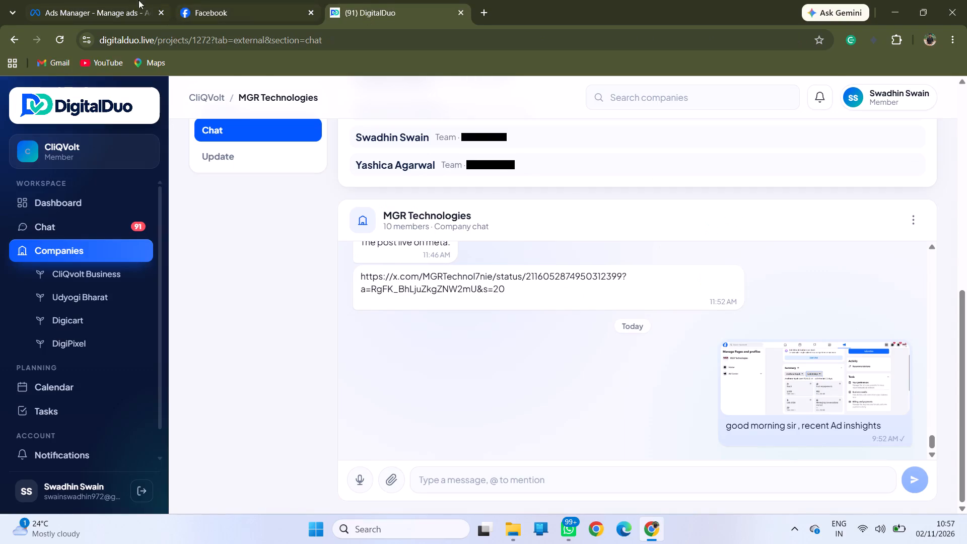
pyautogui.click(100, 14)
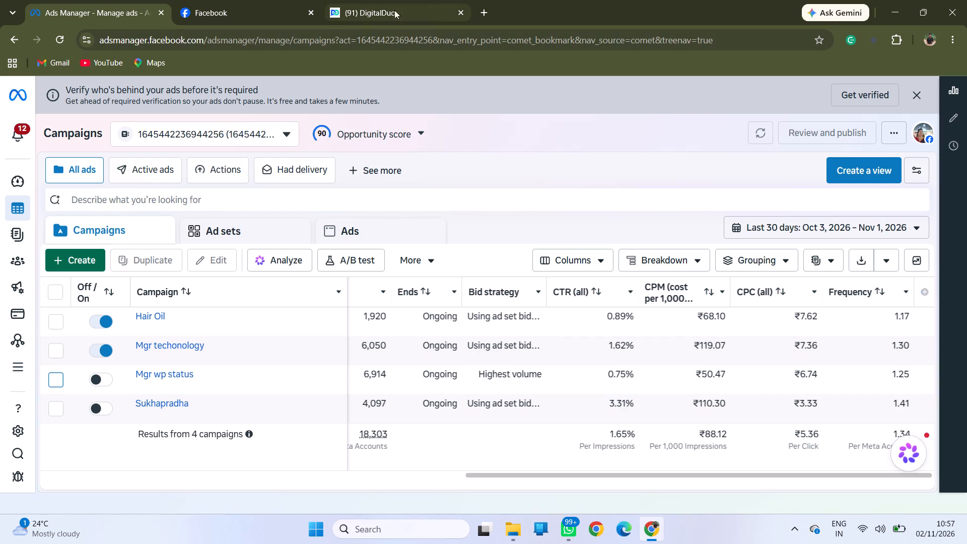
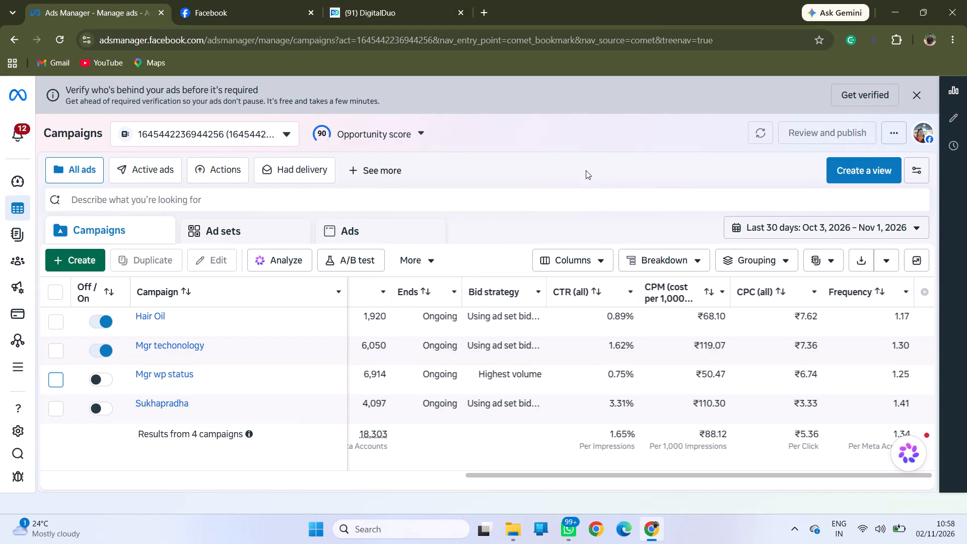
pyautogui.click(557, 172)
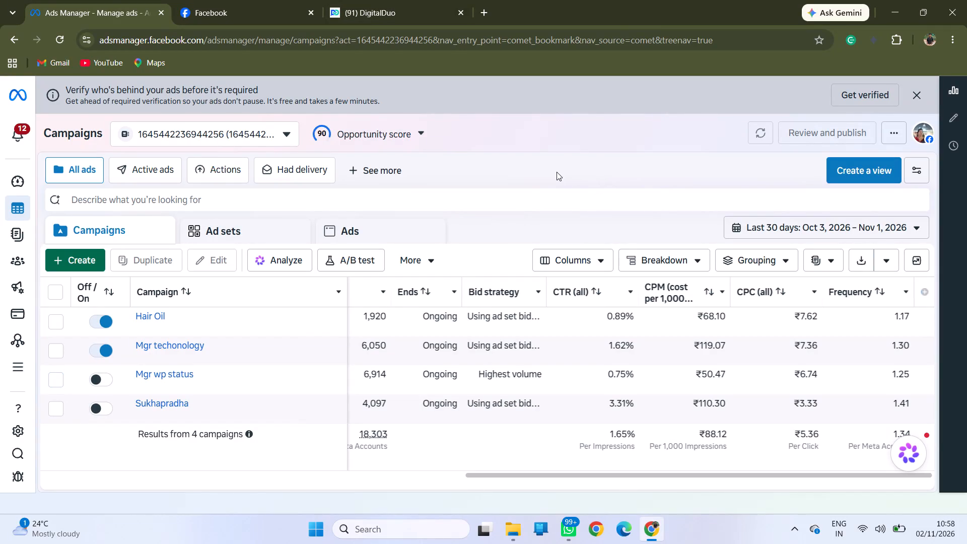
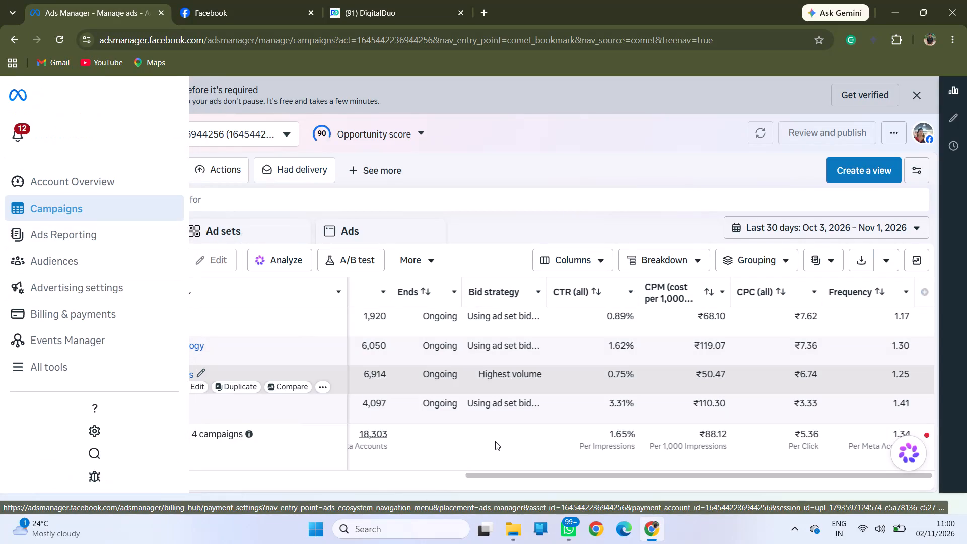
# Review the metrics of all four campaigns across the table columns, from amount spent, impressions and reach to CTR, CPM, CPC and frequency.
pyautogui.hscroll(7, 416, 485)
pyautogui.hscroll(-1, 413, 485)
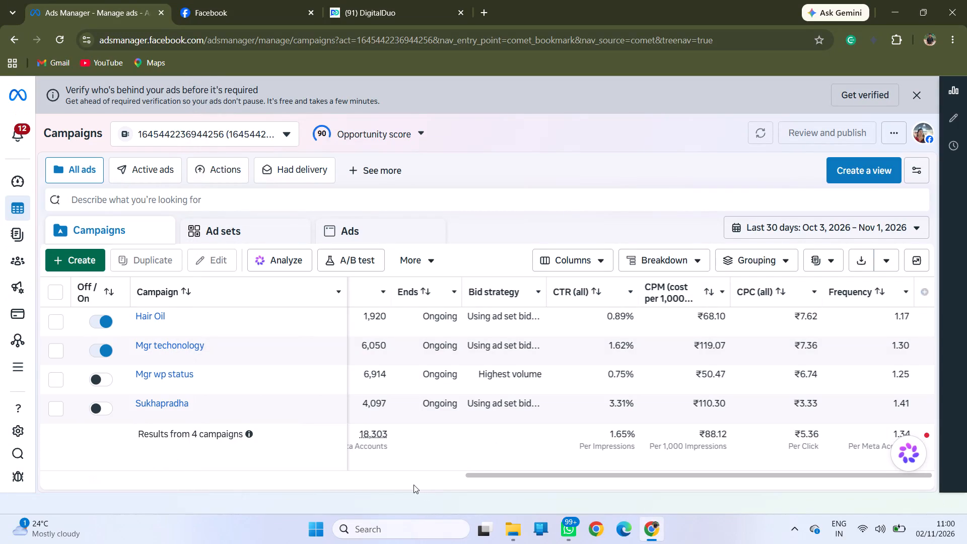
pyautogui.hscroll(-4, 413, 485)
pyautogui.moveTo(595, 476); pyautogui.dragTo(319, 482)
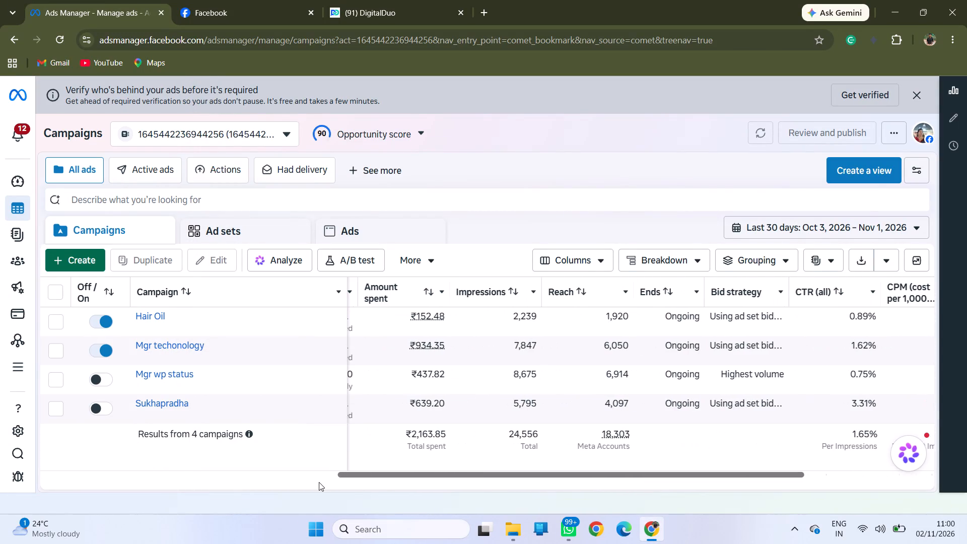
pyautogui.moveTo(319, 482); pyautogui.dragTo(700, 509)
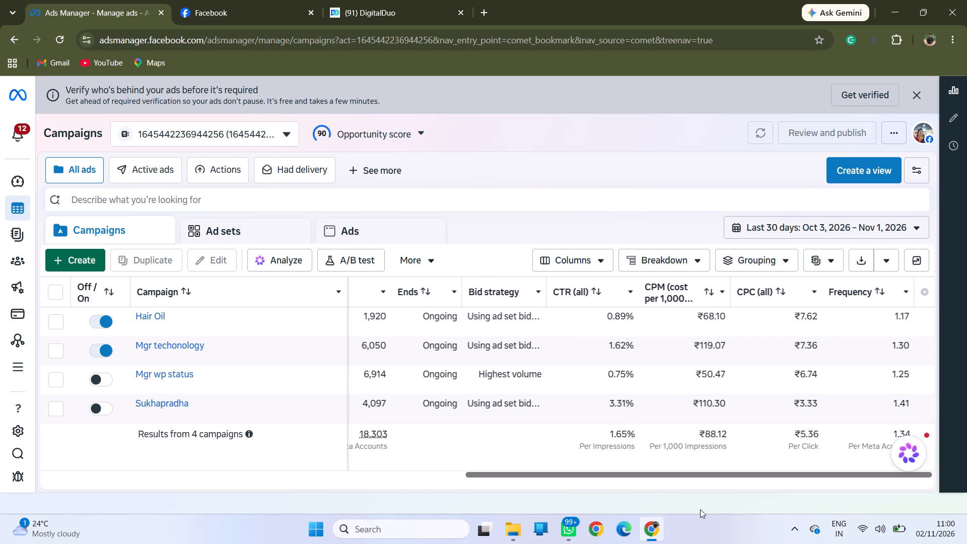
pyautogui.moveTo(700, 509); pyautogui.dragTo(663, 503)
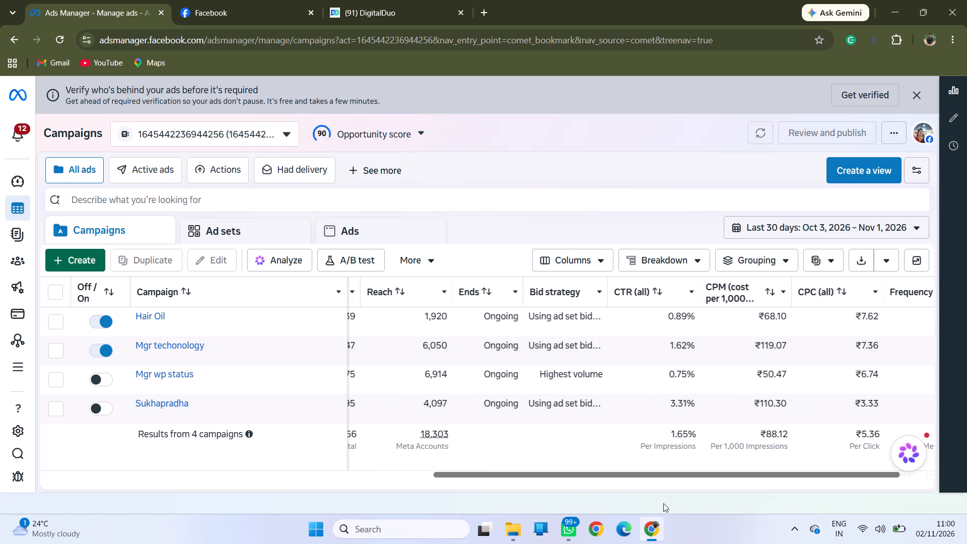
pyautogui.moveTo(663, 503); pyautogui.dragTo(791, 543)
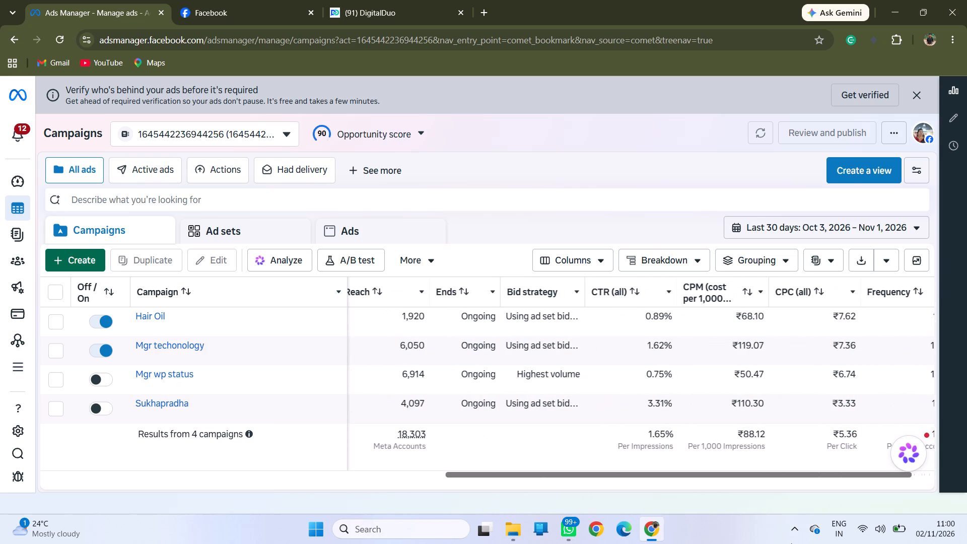
pyautogui.moveTo(791, 543); pyautogui.dragTo(943, 543)
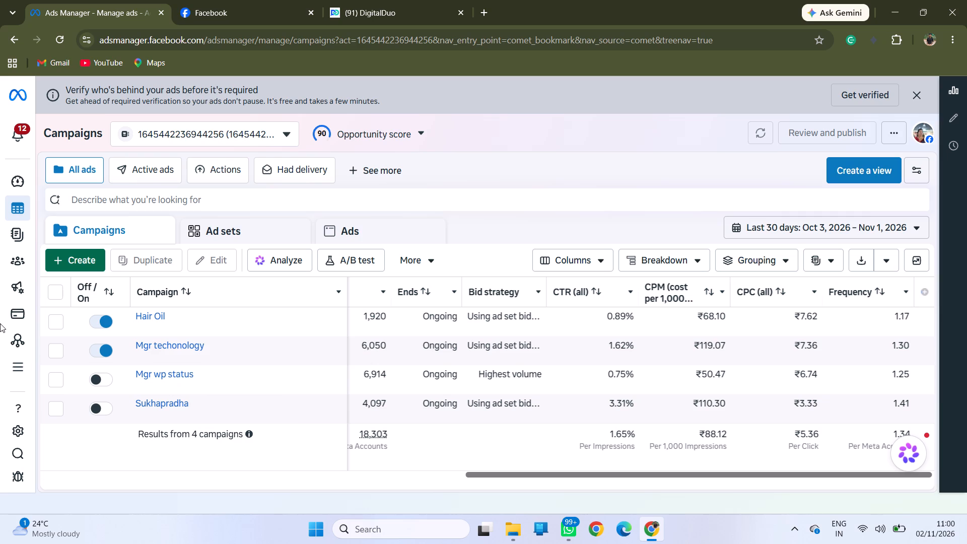
# Open the Billing & payments section of the ad account.
pyautogui.click(24, 319)
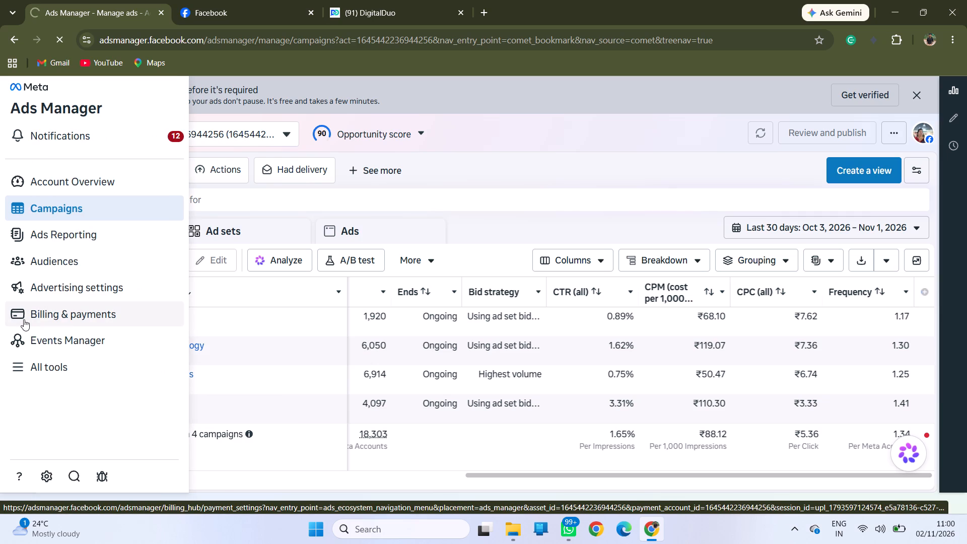
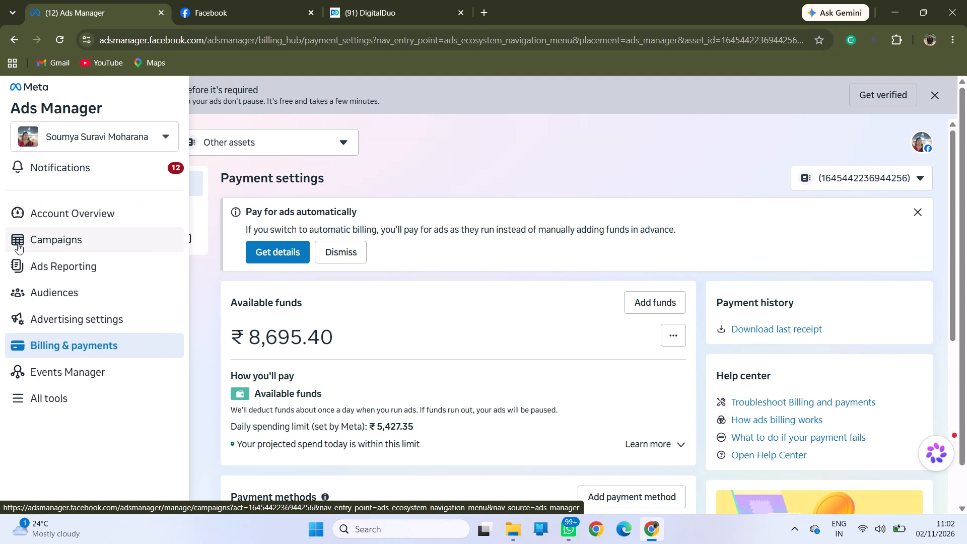
# Return from the payment settings to the ad account's Campaigns page.
pyautogui.click(47, 228)
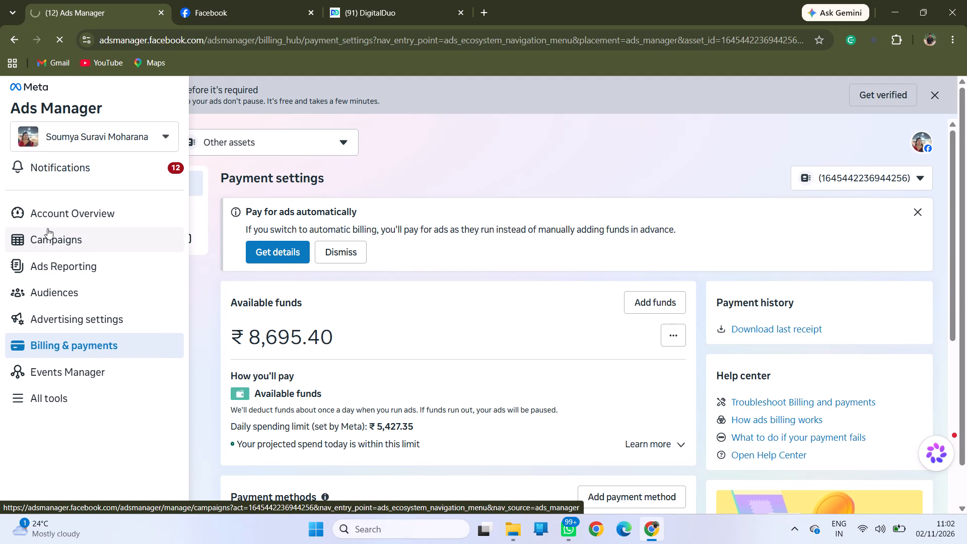
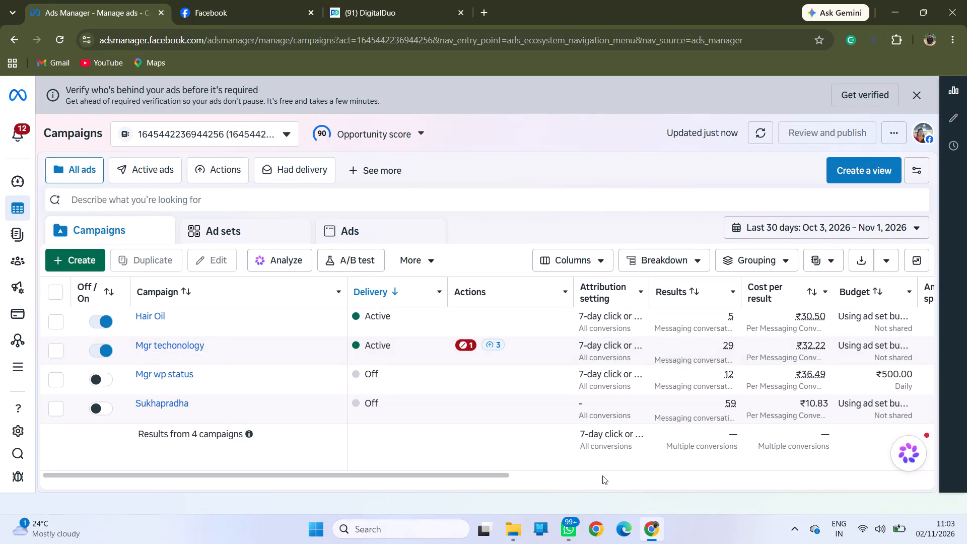
# Examine the metrics of all four campaigns, from results, cost per result and budget through amount spent, reach, CTR, CPM and CPC.
pyautogui.hscroll(-9, 590, 471)
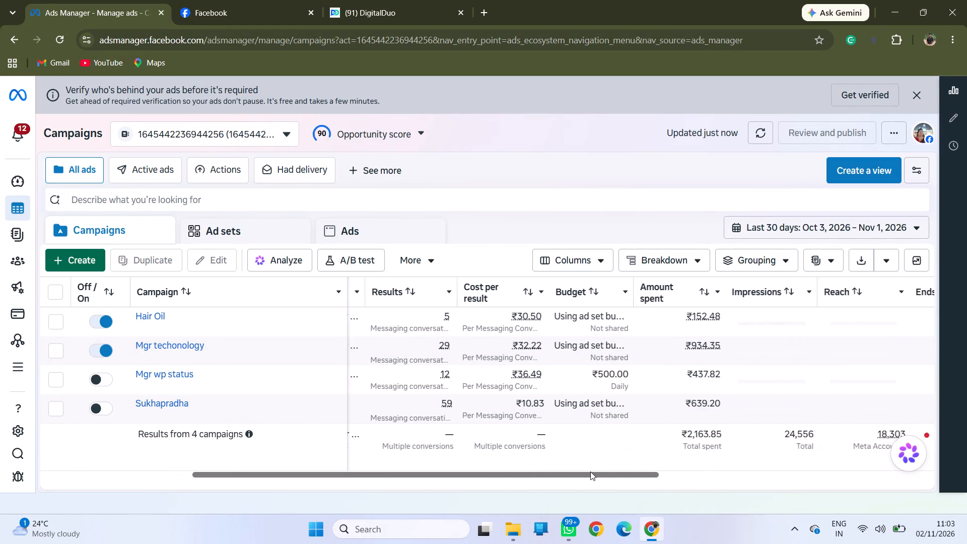
pyautogui.hscroll(-6, 590, 471)
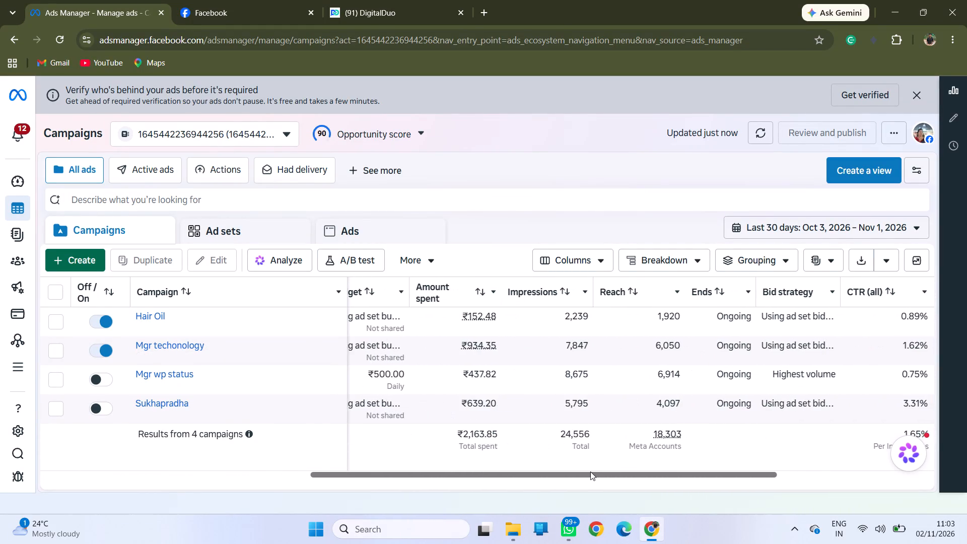
pyautogui.hscroll(-6, 590, 471)
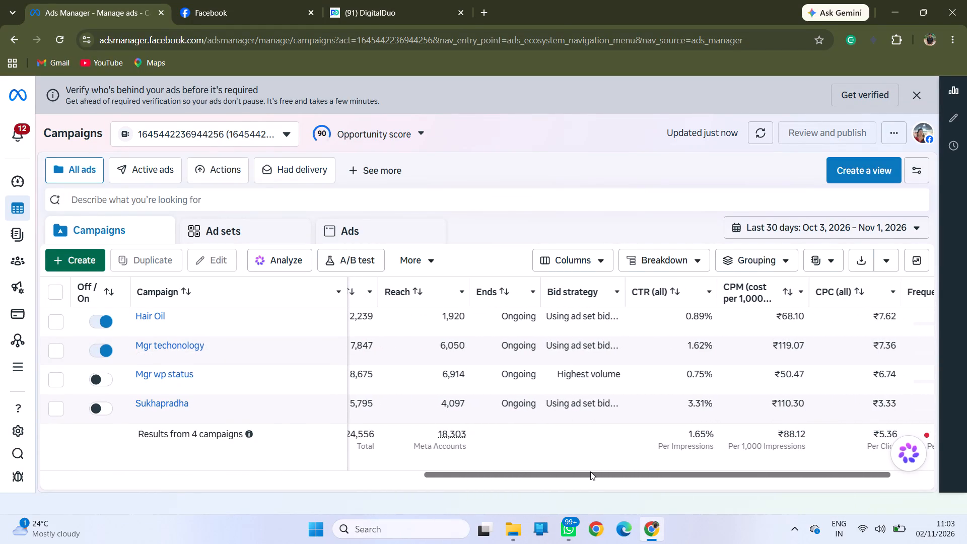
pyautogui.hscroll(-6, 590, 471)
pyautogui.hscroll(3, 590, 471)
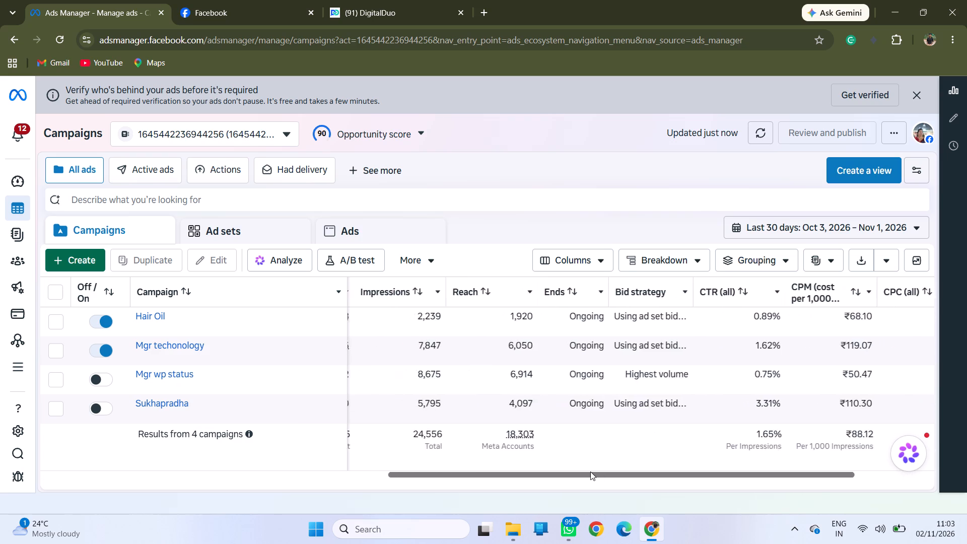
pyautogui.hscroll(7, 590, 471)
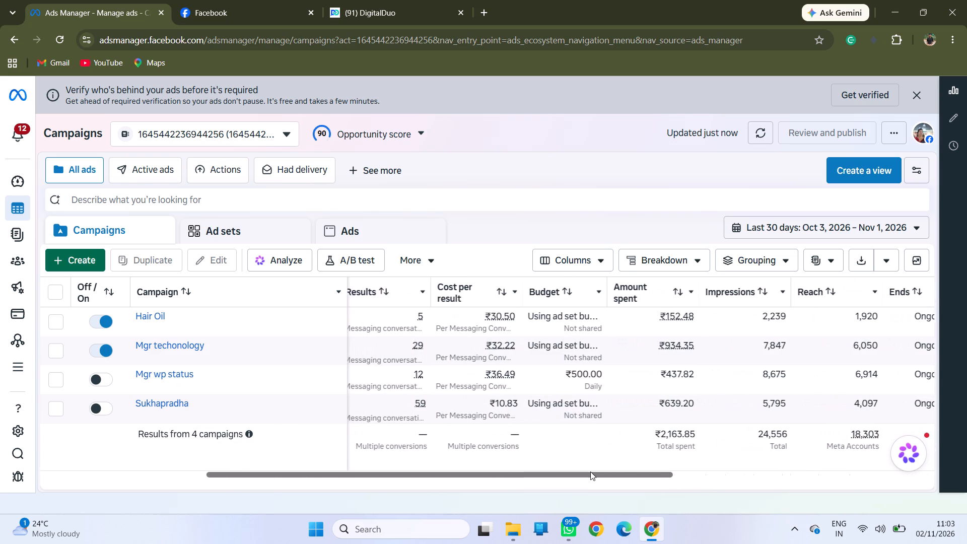
pyautogui.hscroll(3, 590, 471)
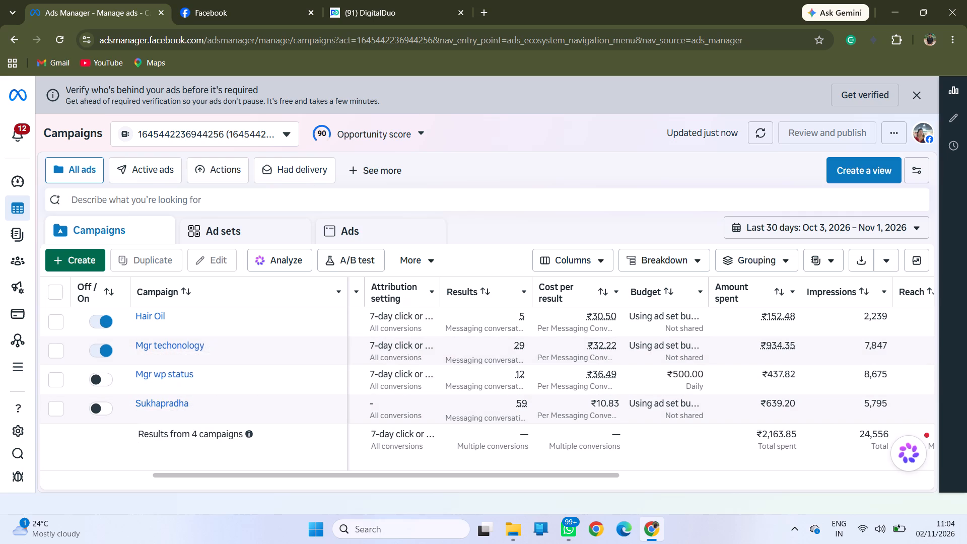
# Switch from the campaigns list to the ad account's Ad sets list.
pyautogui.click(237, 229)
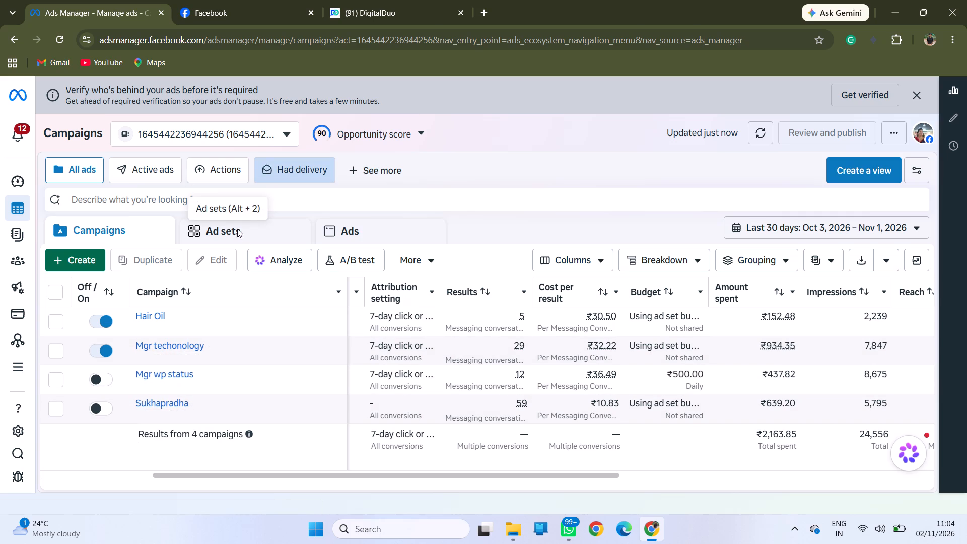
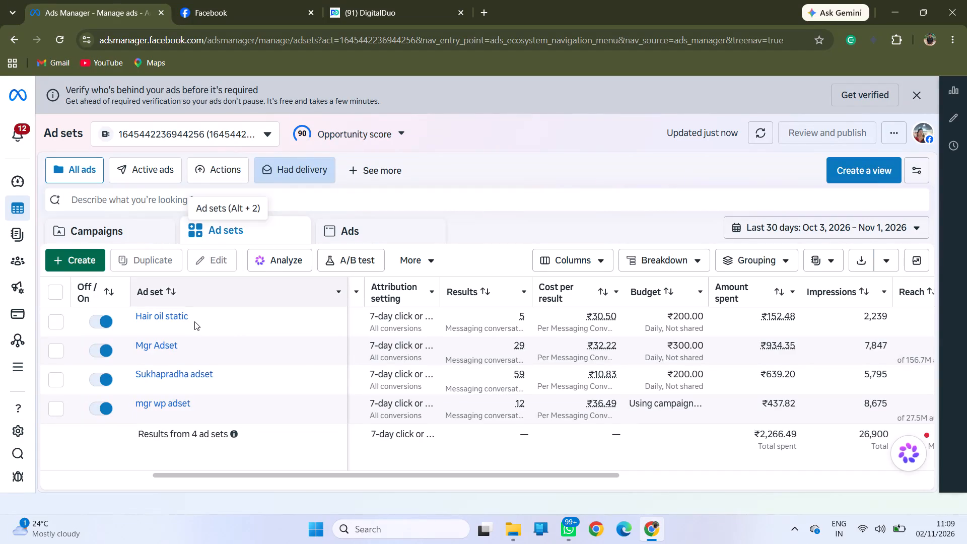
# Return to the campaigns list and create a new campaign with manual setup, Auction buying type and the Leads objective.
pyautogui.click(106, 234)
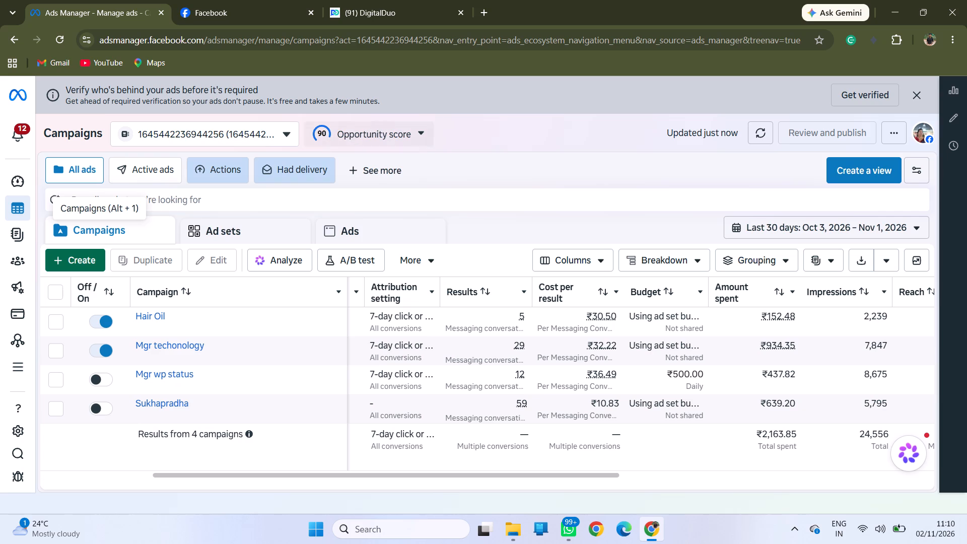
pyautogui.click(87, 251)
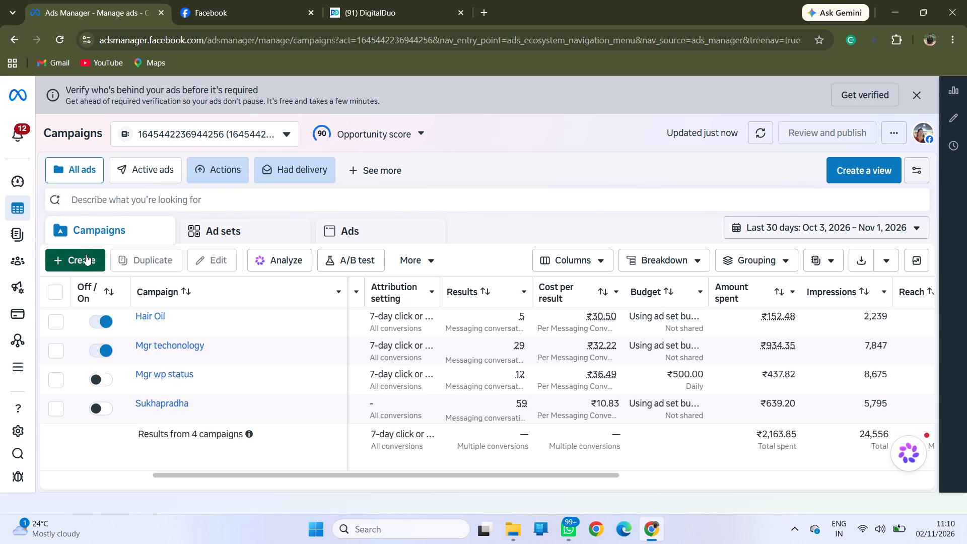
pyautogui.click(79, 262)
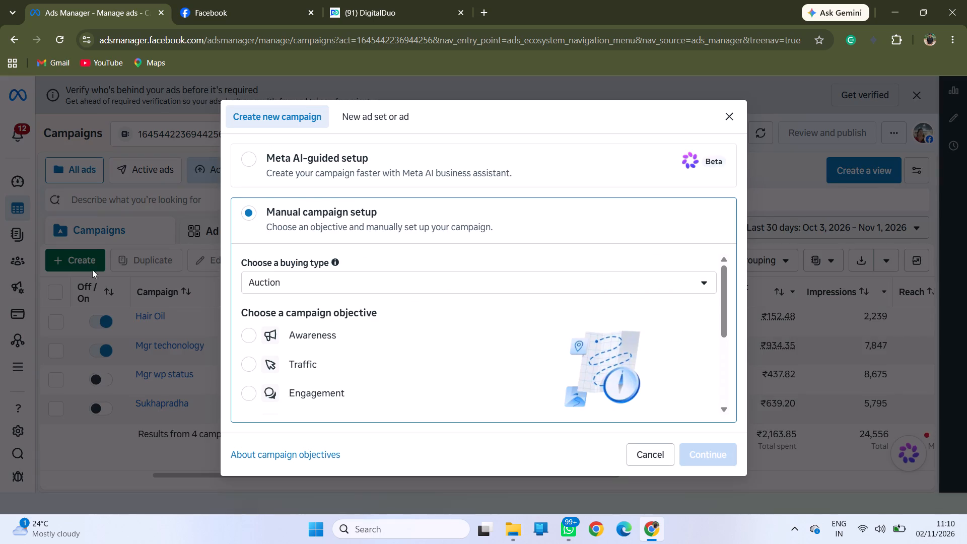
pyautogui.scroll(-1, 468, 352)
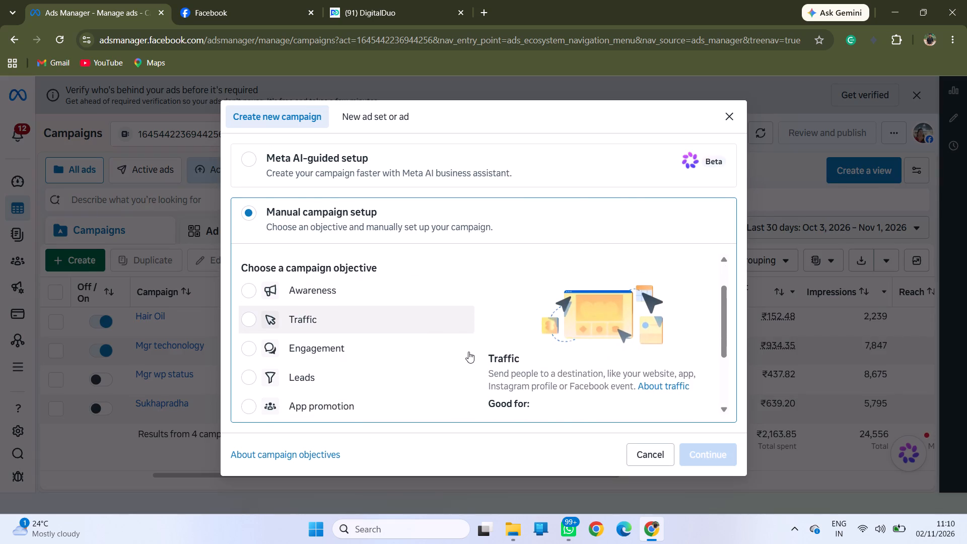
pyautogui.scroll(-2, 468, 352)
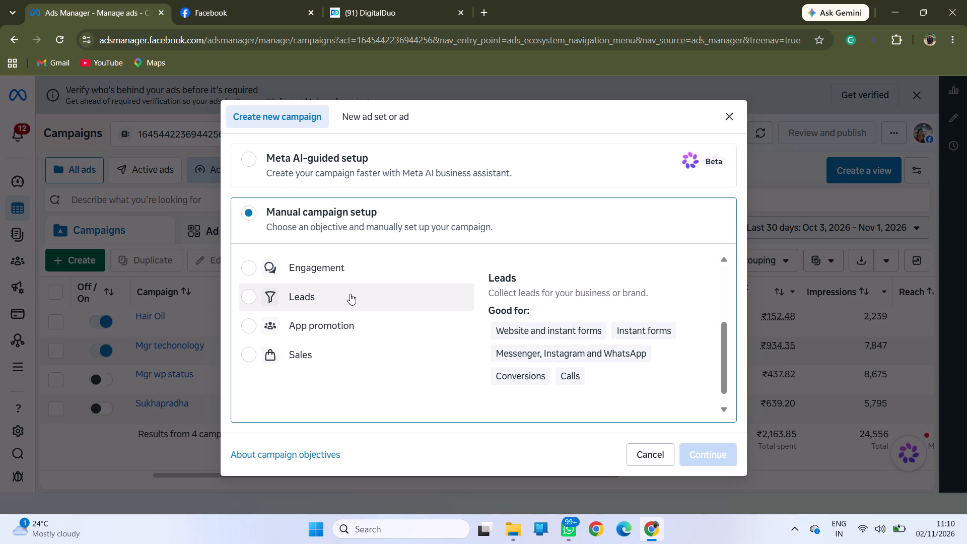
pyautogui.click(350, 294)
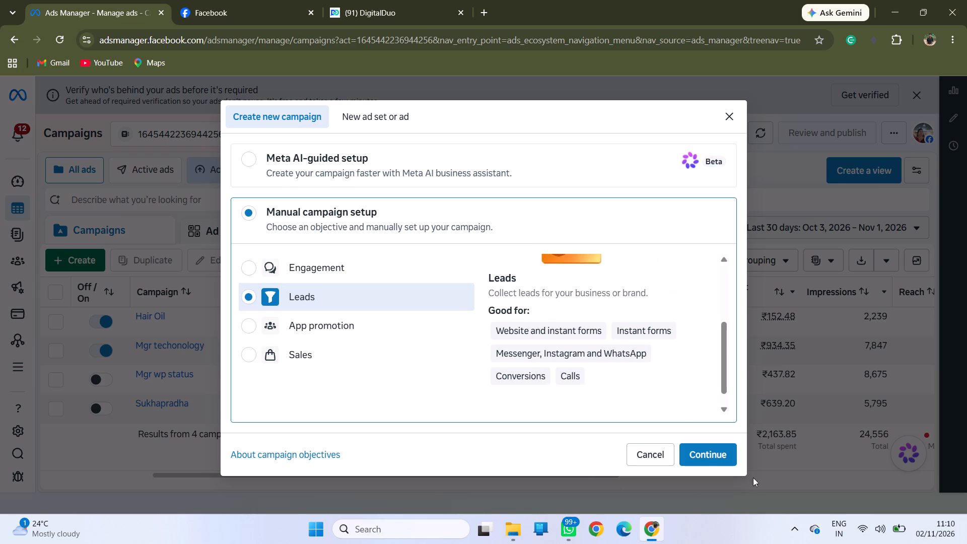
pyautogui.click(705, 456)
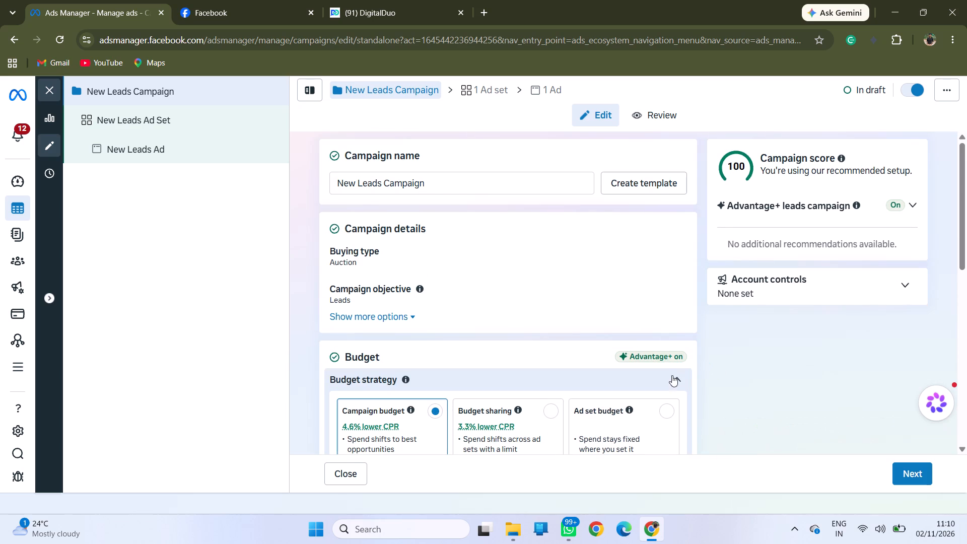
# Rename the new leads campaign as Mgr whatsapp lead.
pyautogui.click(433, 186)
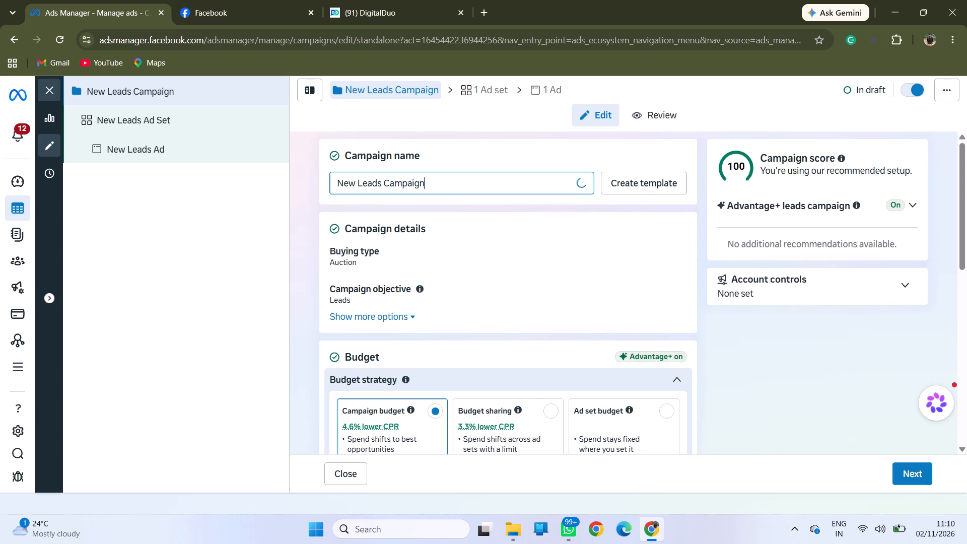
pyautogui.press('BackSpace')
pyautogui.press('BackSpace')
pyautogui.press('BackSpace')
pyautogui.press('BackSpace')
pyautogui.press('BackSpace')
pyautogui.press('BackSpace')
pyautogui.press('BackSpace')
pyautogui.press('BackSpace')
pyautogui.press('BackSpace')
pyautogui.press('BackSpace')
pyautogui.press('BackSpace')
pyautogui.press('BackSpace')
pyautogui.press('BackSpace')
pyautogui.press('BackSpace')
pyautogui.press('BackSpace')
pyautogui.press('BackSpace')
pyautogui.press('BackSpace')
pyautogui.press('BackSpace')
pyautogui.press('BackSpace')
pyautogui.press('BackSpace')
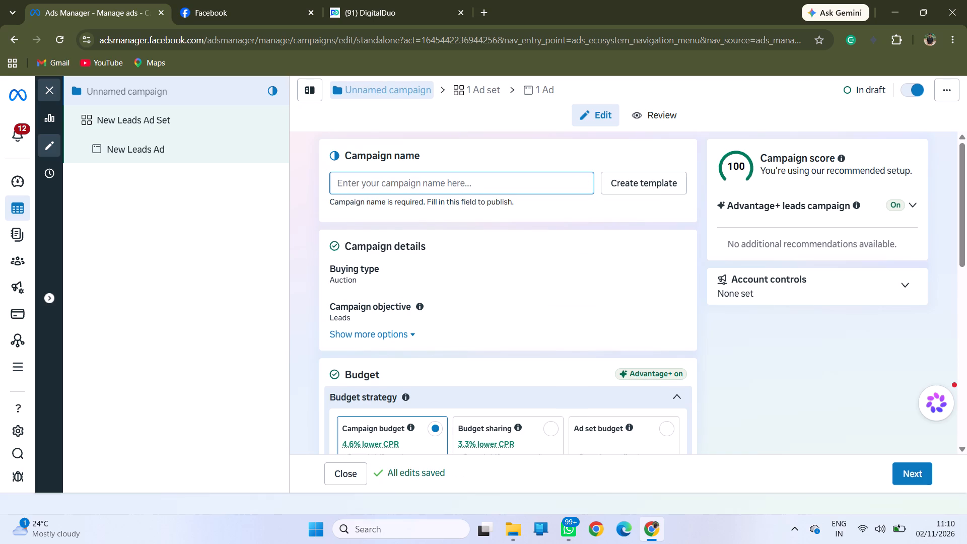
# Enter Mgr whatsapp lead as the name of the new leads campaign.
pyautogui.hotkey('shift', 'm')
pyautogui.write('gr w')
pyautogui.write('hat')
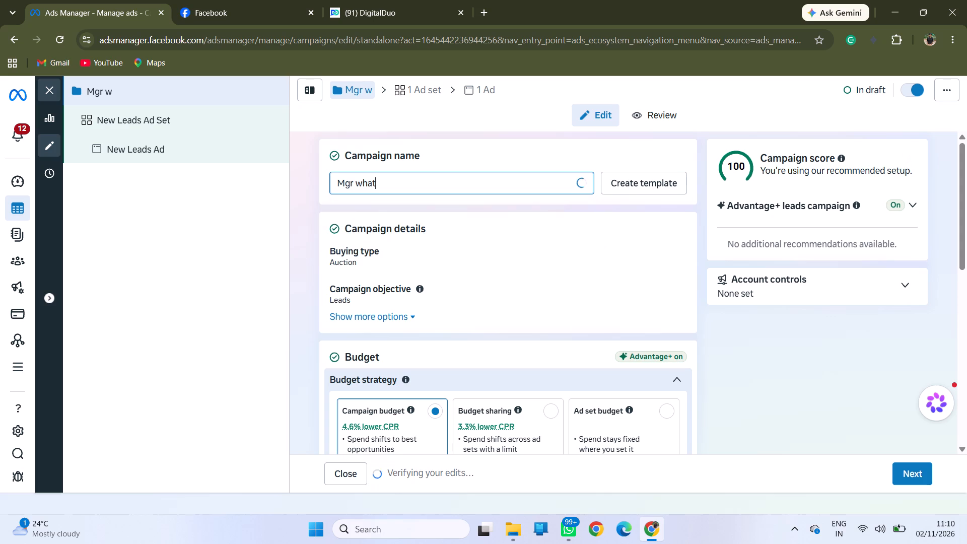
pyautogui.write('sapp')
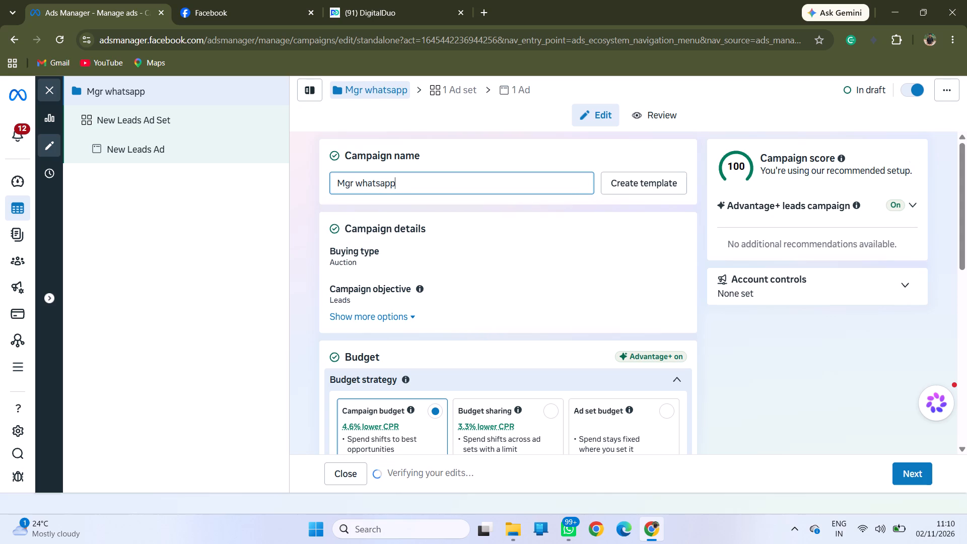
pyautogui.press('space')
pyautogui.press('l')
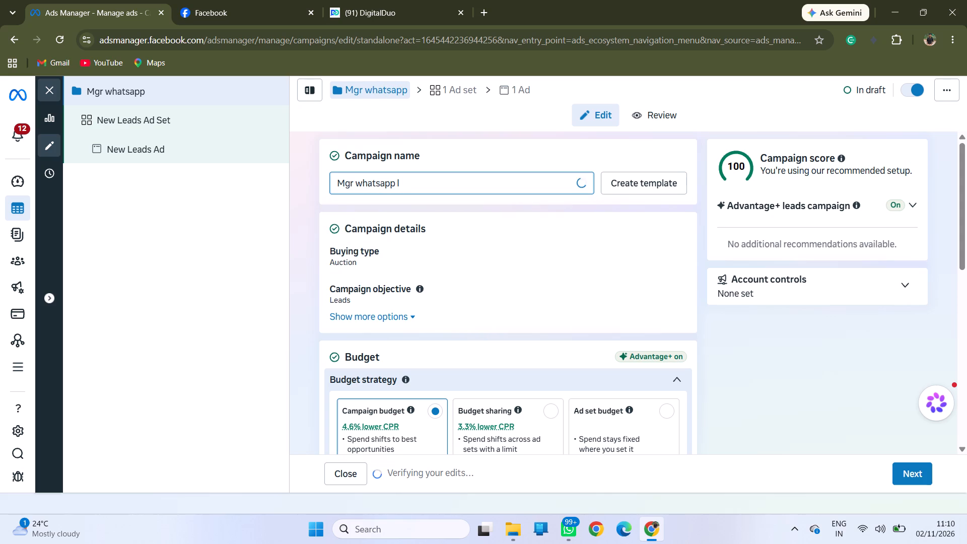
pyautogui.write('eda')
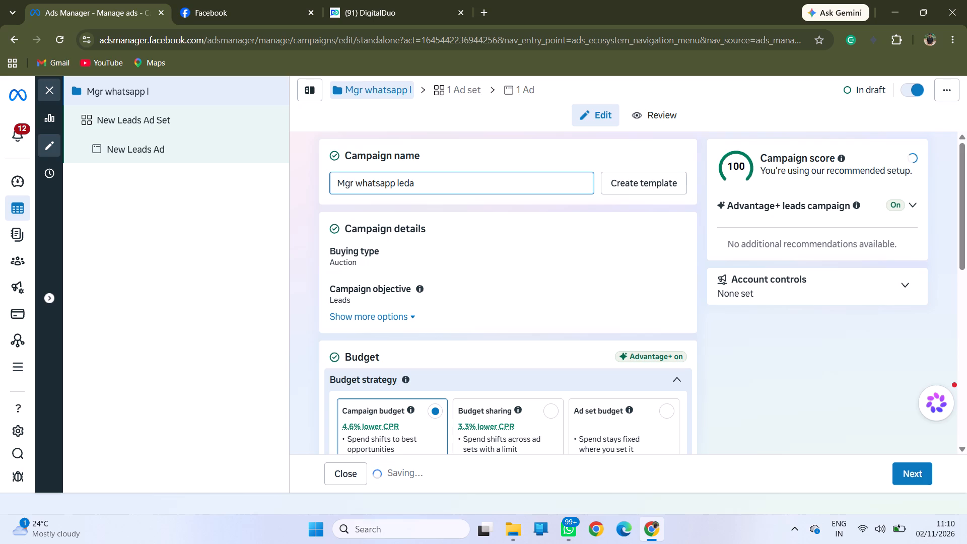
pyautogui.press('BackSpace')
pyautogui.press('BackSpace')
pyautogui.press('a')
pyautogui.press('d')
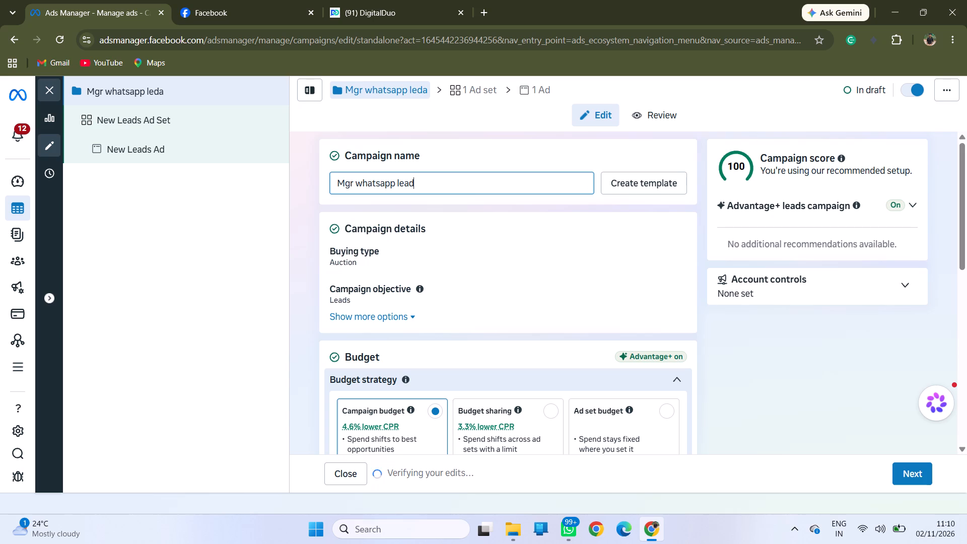
# Examine the campaign's budget settings, including the budget strategy options, daily budget and bid strategy.
pyautogui.scroll(-1, 542, 296)
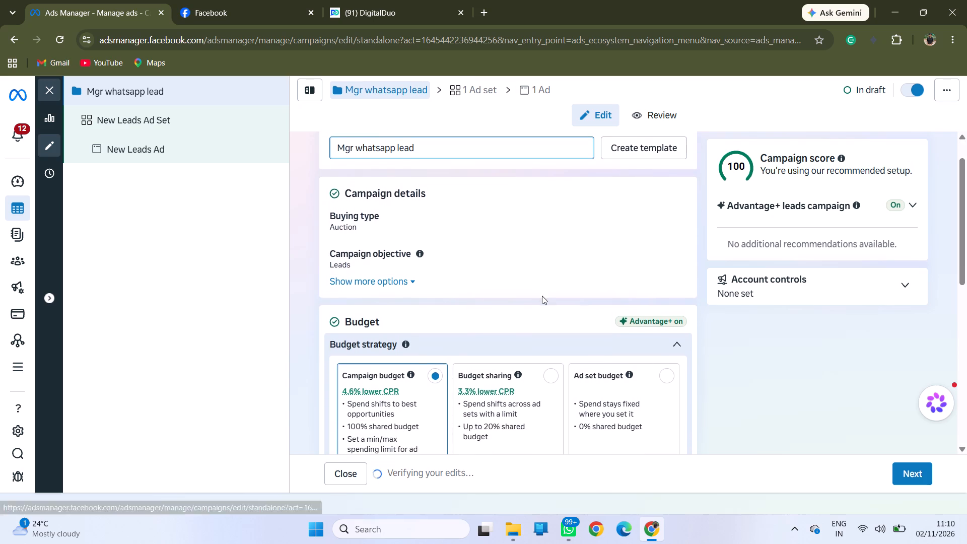
pyautogui.scroll(-4, 542, 296)
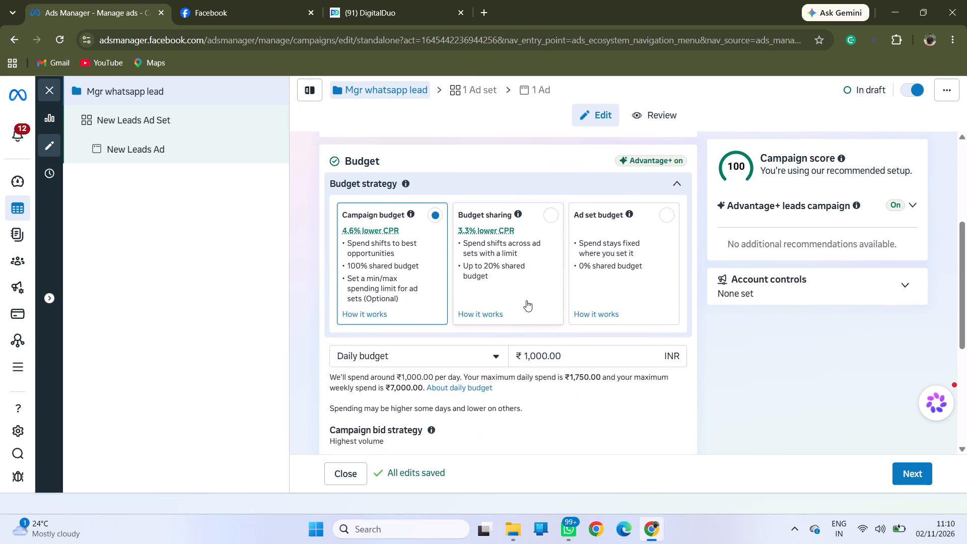
pyautogui.scroll(-1, 526, 300)
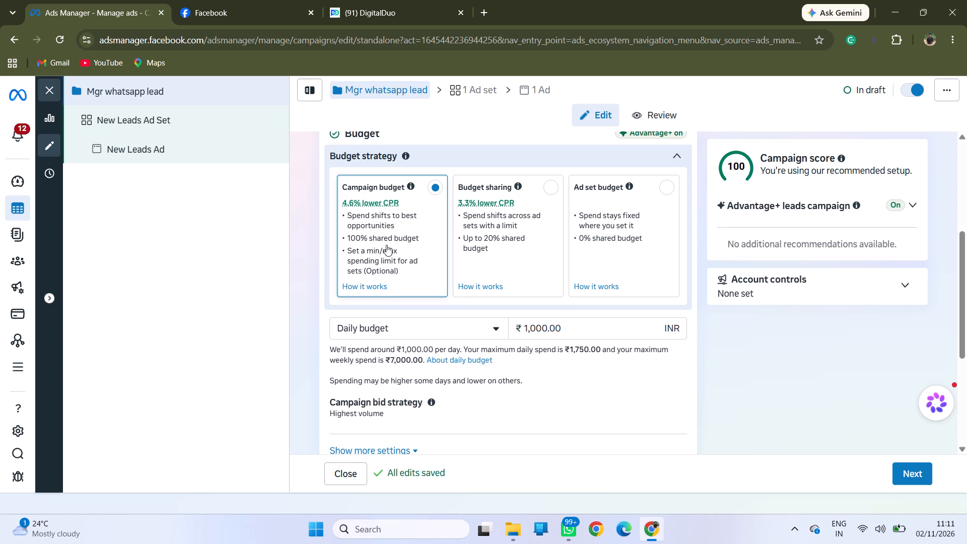
# Review the new campaign's budget, bid strategy, A/B test and special ad category settings.
pyautogui.scroll(-3, 386, 245)
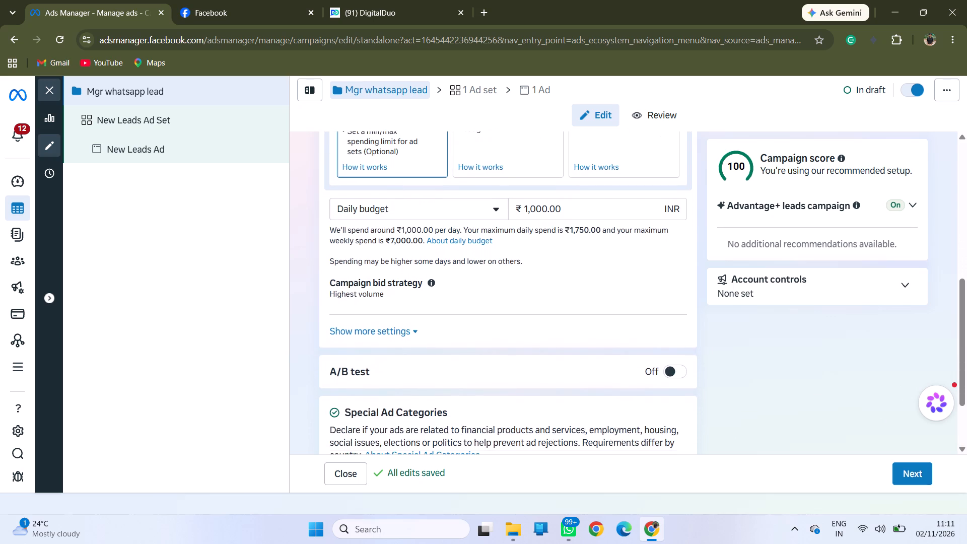
pyautogui.scroll(-1, 386, 245)
pyautogui.scroll(1, 386, 245)
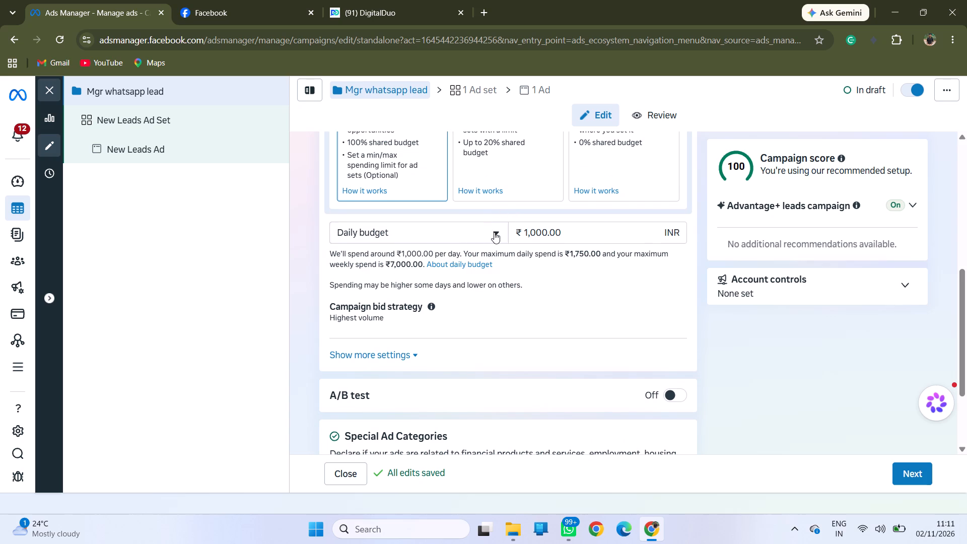
# Set the Mgr whatsapp lead campaign's daily budget to ₹500.
pyautogui.click(530, 236)
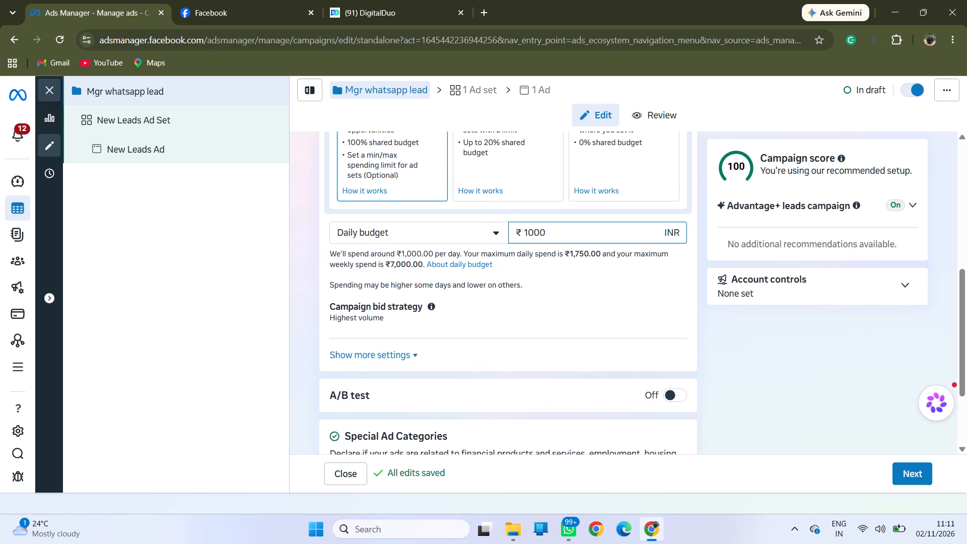
pyautogui.press('Right')
pyautogui.press('BackSpace')
pyautogui.press('BackSpace')
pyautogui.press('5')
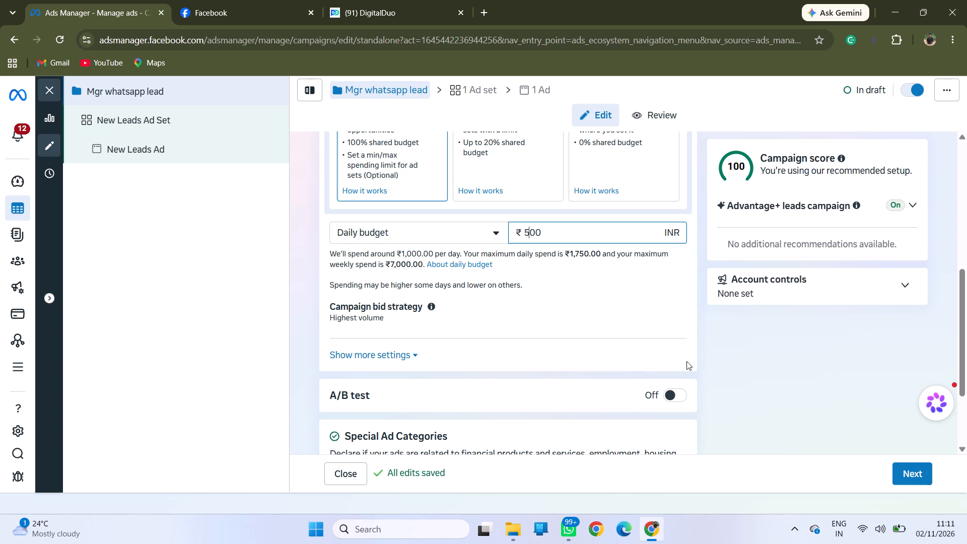
# Open the campaign's ad set and rename it as mgr whatsapp lead.
pyautogui.scroll(-7, 408, 354)
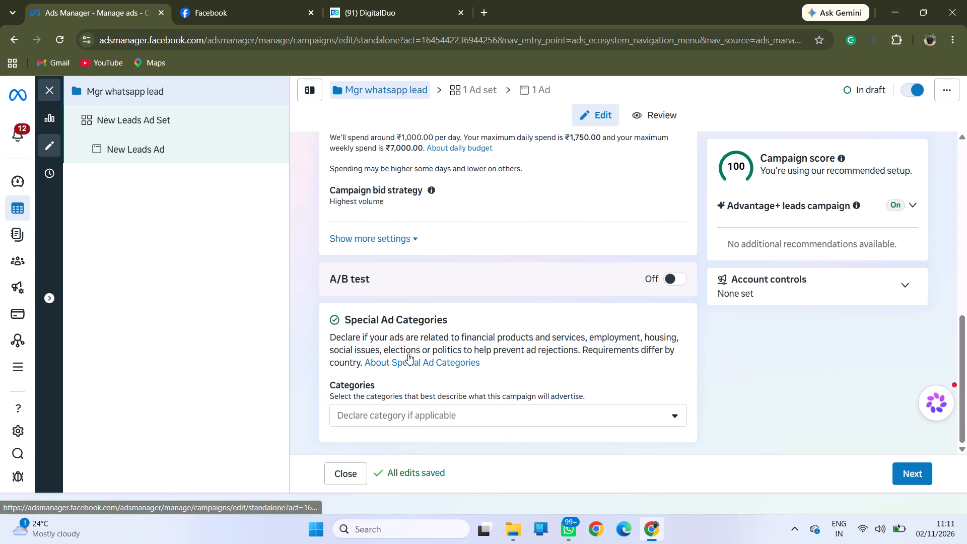
pyautogui.scroll(-10, 408, 354)
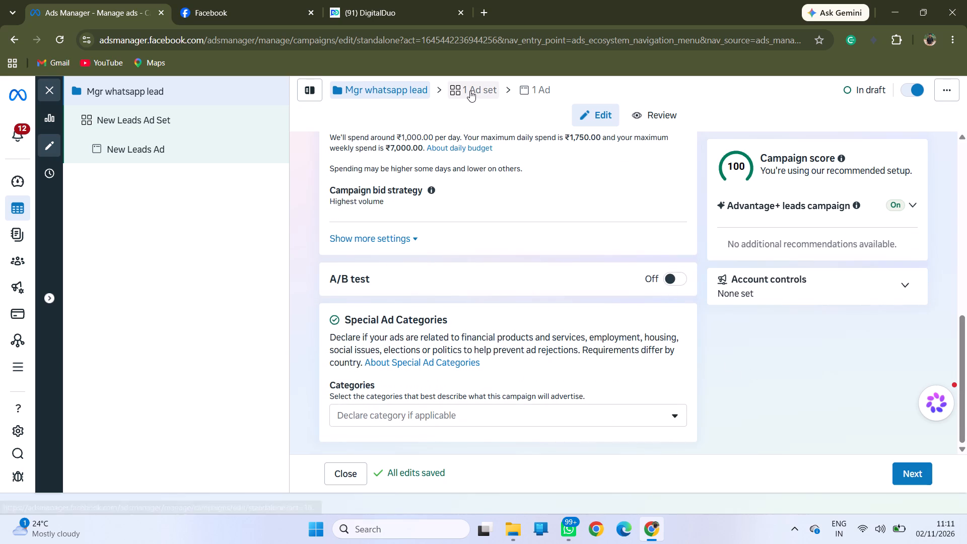
pyautogui.click(470, 91)
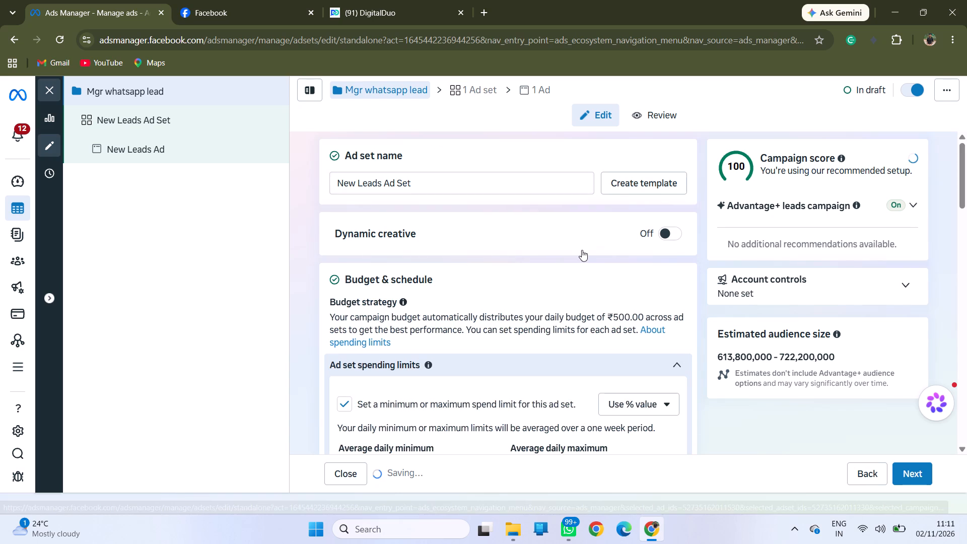
pyautogui.click(418, 180)
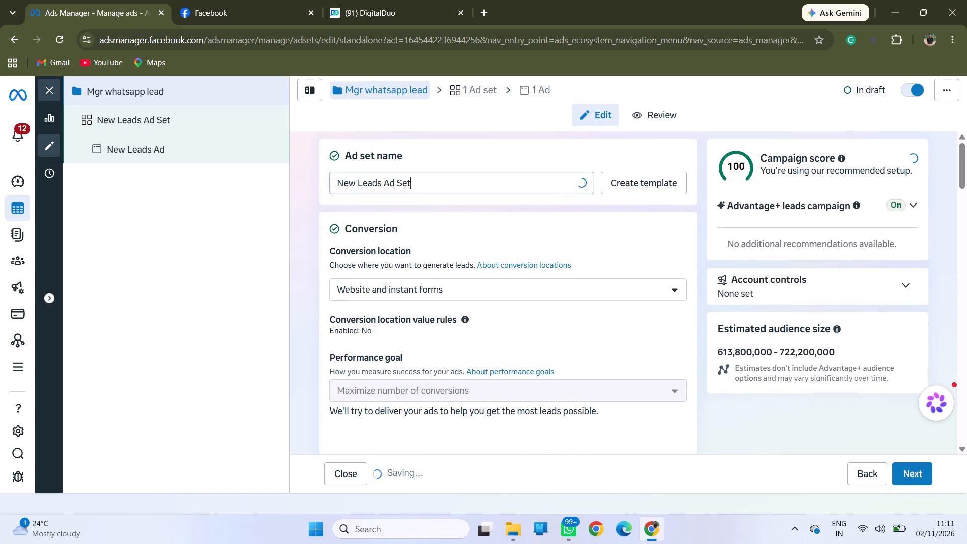
pyautogui.press('BackSpace')
pyautogui.press('BackSpace')
pyautogui.press('BackSpace')
pyautogui.press('BackSpace')
pyautogui.press('BackSpace')
pyautogui.press('BackSpace')
pyautogui.press('BackSpace')
pyautogui.press('BackSpace')
pyautogui.press('BackSpace')
pyautogui.press('BackSpace')
pyautogui.press('BackSpace')
pyautogui.press('BackSpace')
pyautogui.press('BackSpace')
pyautogui.press('BackSpace')
pyautogui.press('BackSpace')
pyautogui.press('BackSpace')
pyautogui.press('BackSpace')
pyautogui.press('BackSpace')
pyautogui.press('BackSpace')
pyautogui.press('BackSpace')
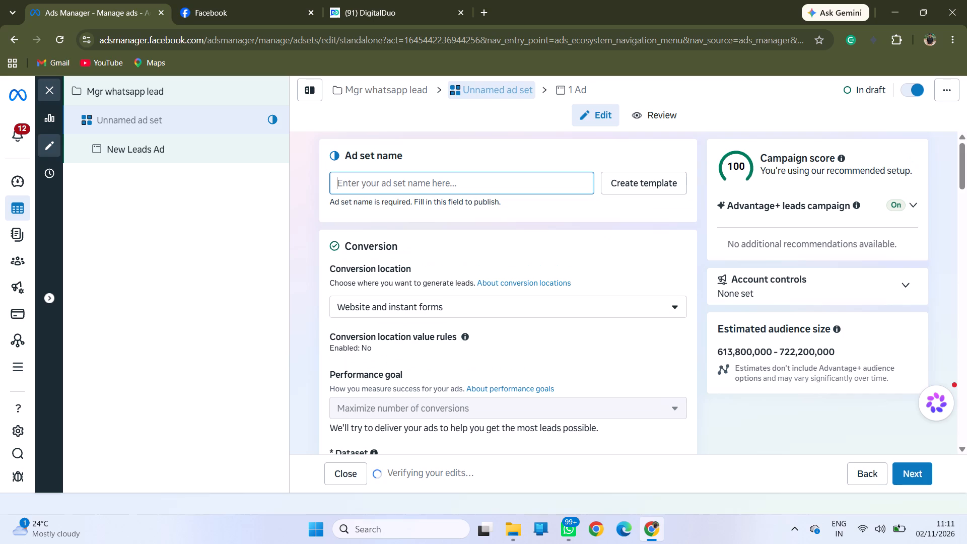
pyautogui.click(415, 180)
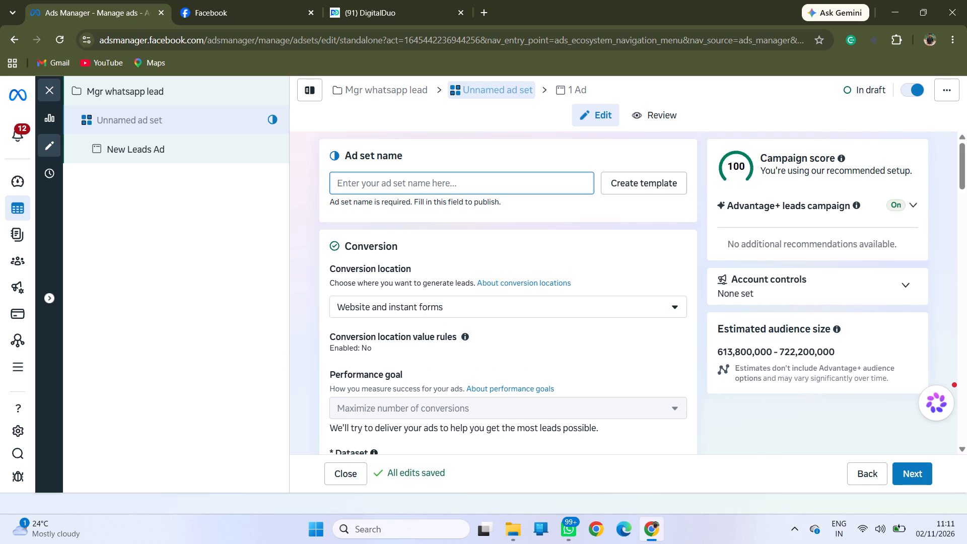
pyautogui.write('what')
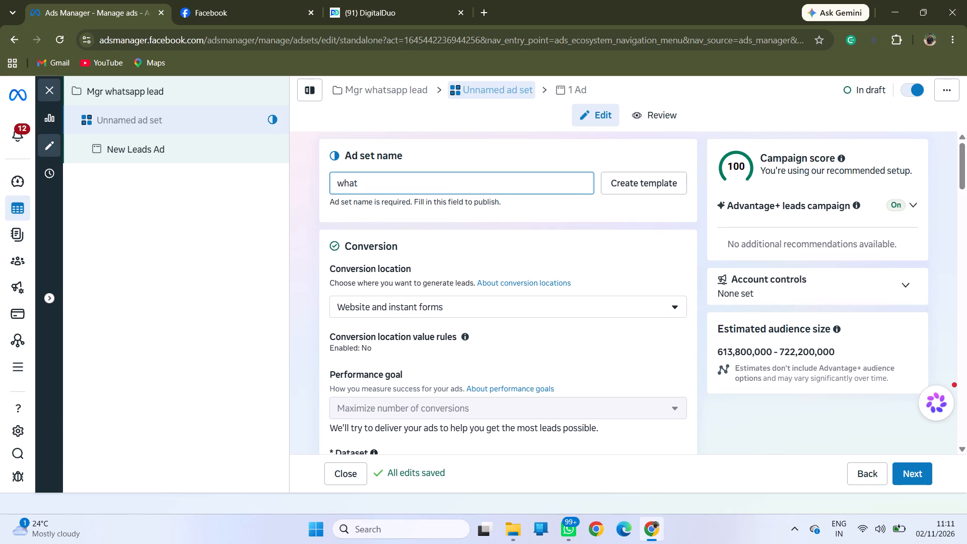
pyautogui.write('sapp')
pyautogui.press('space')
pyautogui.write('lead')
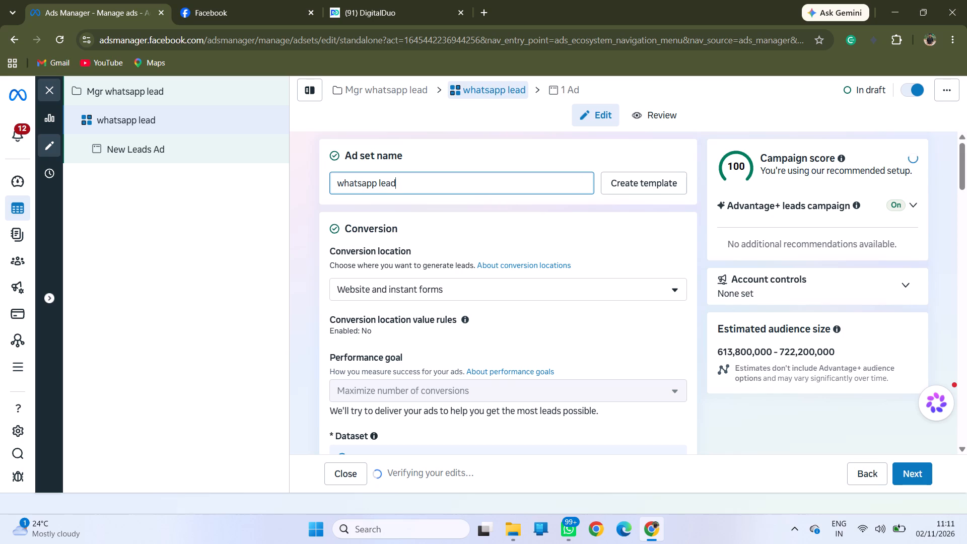
pyautogui.click(404, 180)
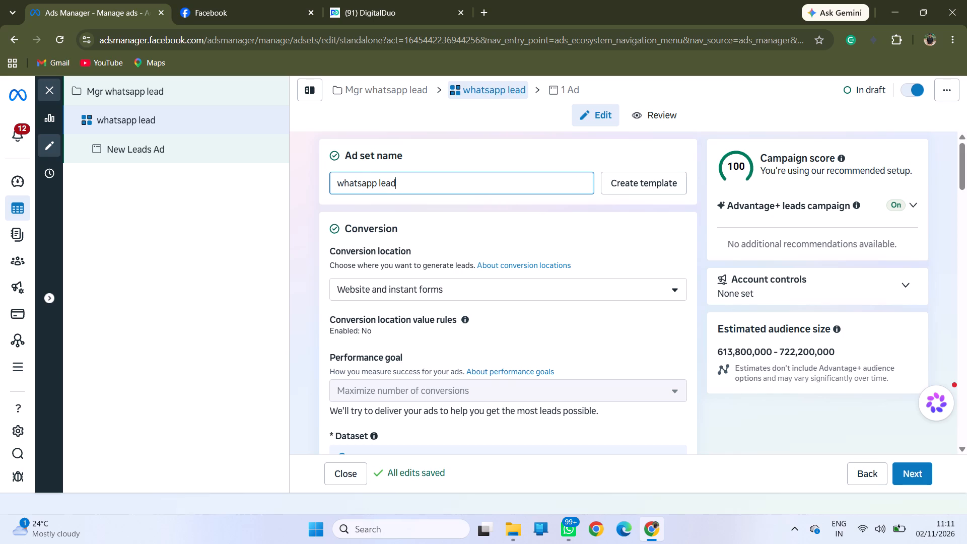
pyautogui.click(342, 179)
pyautogui.press('Left')
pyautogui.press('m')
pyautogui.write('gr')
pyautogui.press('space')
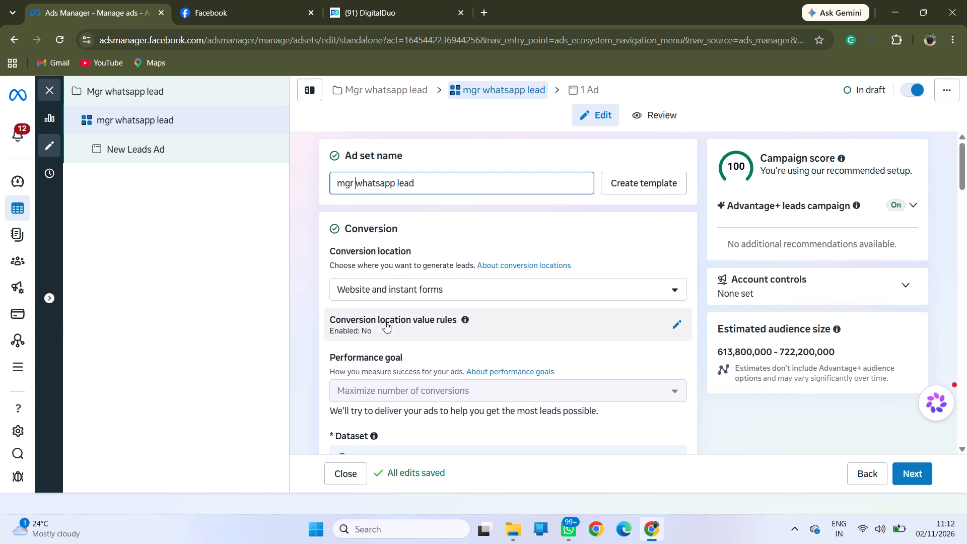
# Open the ad set's conversion location choices and look through the available options.
pyautogui.click(458, 290)
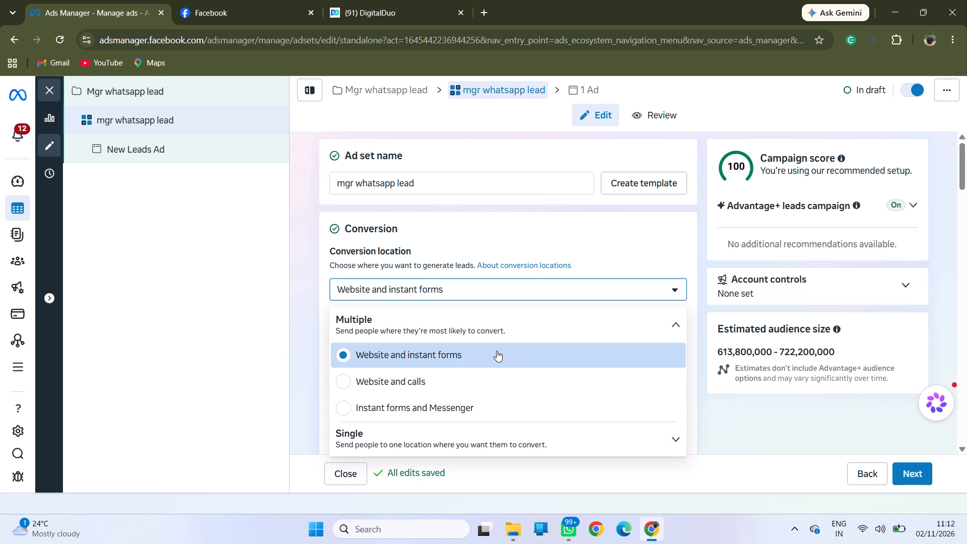
pyautogui.scroll(-1, 497, 351)
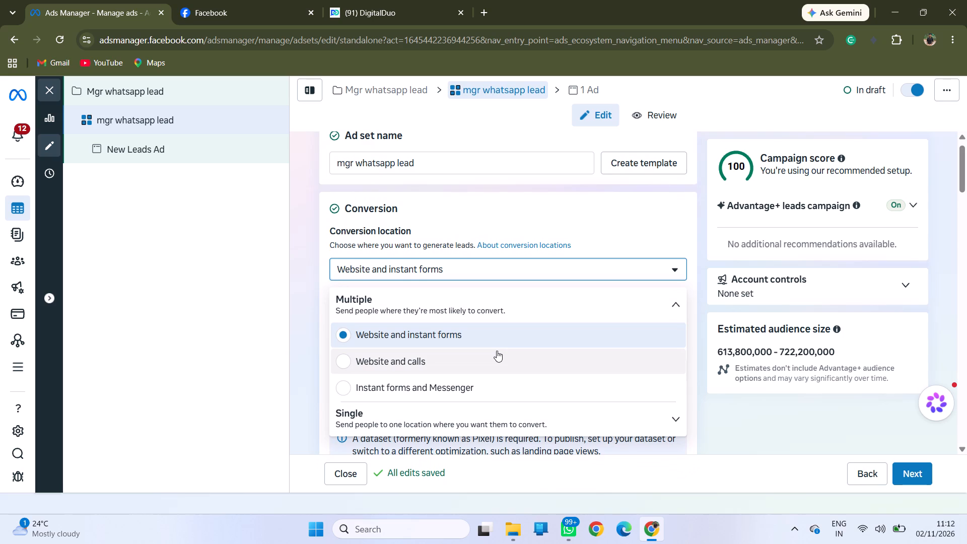
pyautogui.scroll(-1, 497, 351)
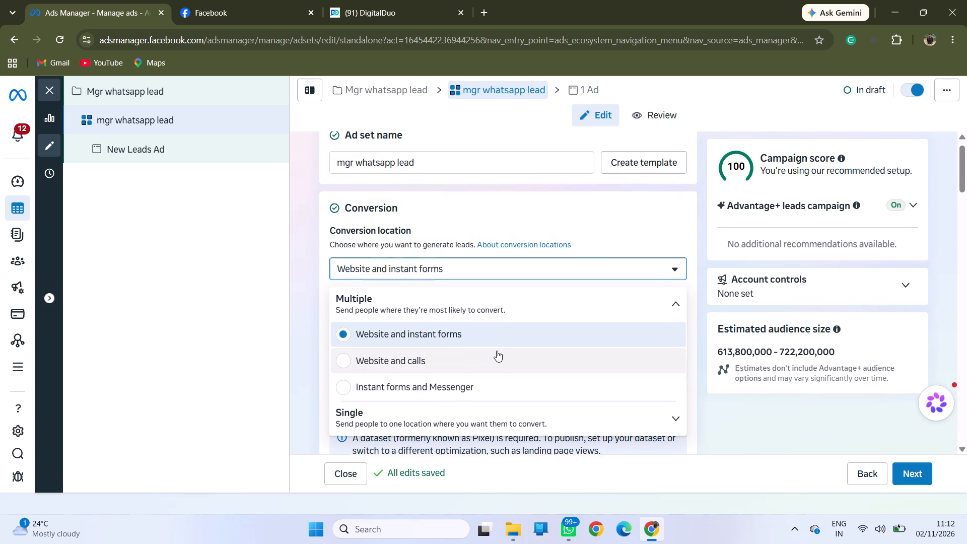
pyautogui.scroll(-2, 497, 351)
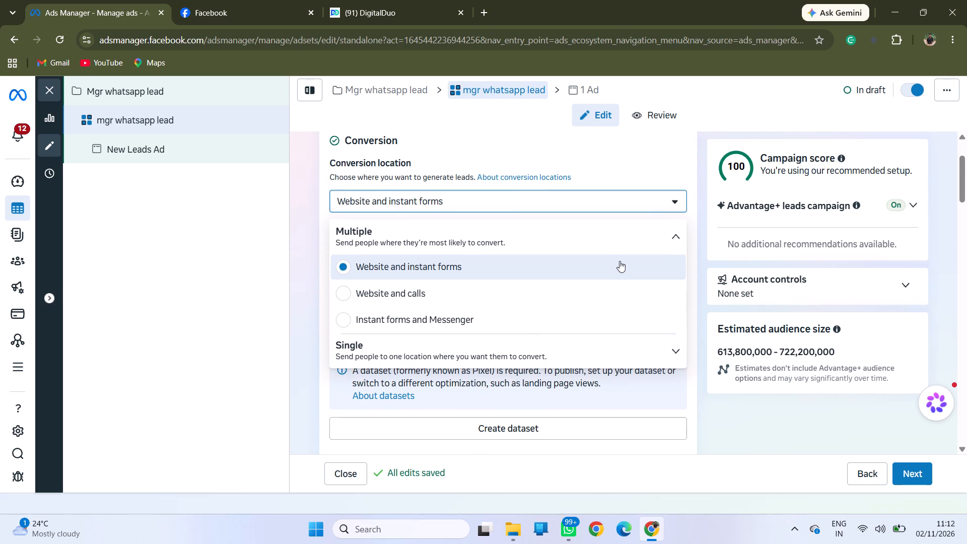
# Check the conversion location options of the mgr whatsapp lead ad set and open its conversion location value rules.
pyautogui.click(676, 235)
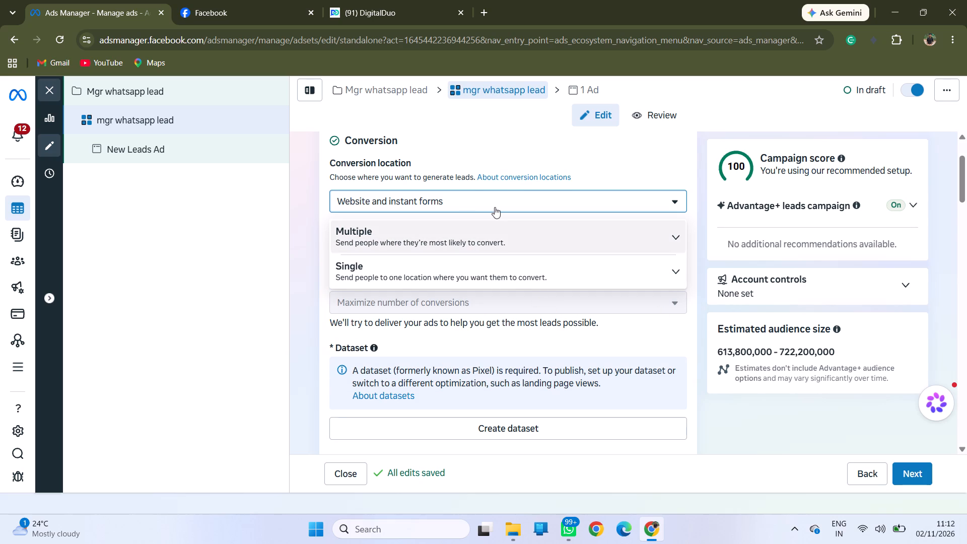
pyautogui.click(503, 155)
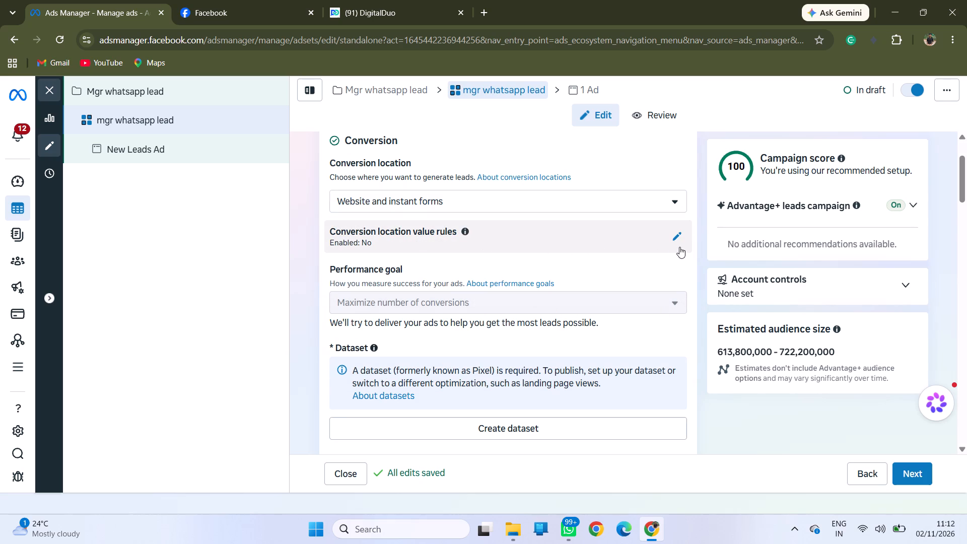
pyautogui.click(679, 238)
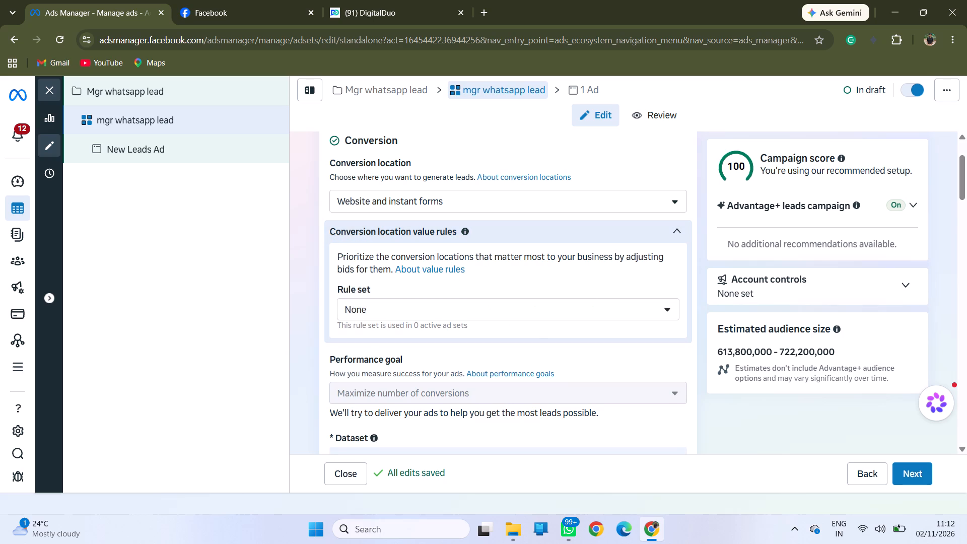
# Apply the Placement rule set to the mgr whatsapp lead ad set's conversion location value rules.
pyautogui.click(660, 306)
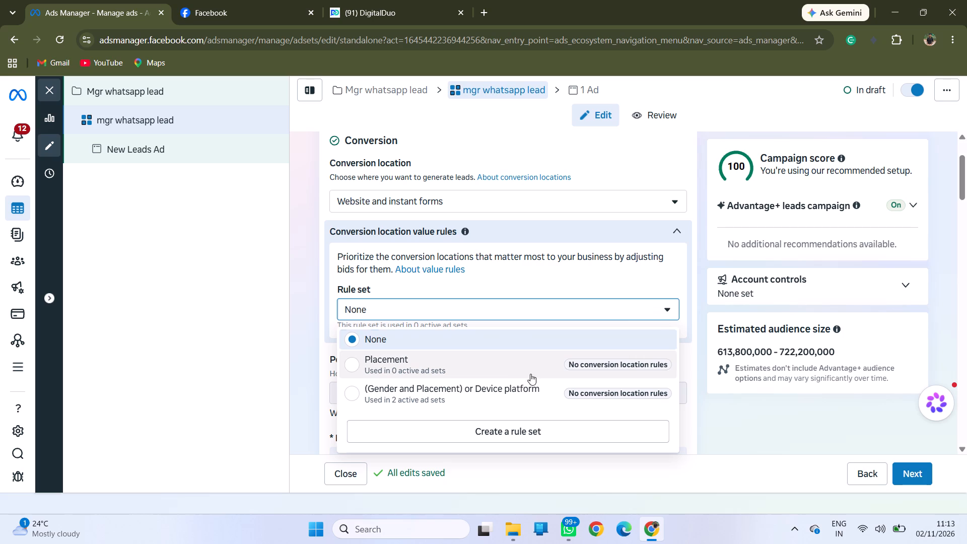
pyautogui.click(496, 378)
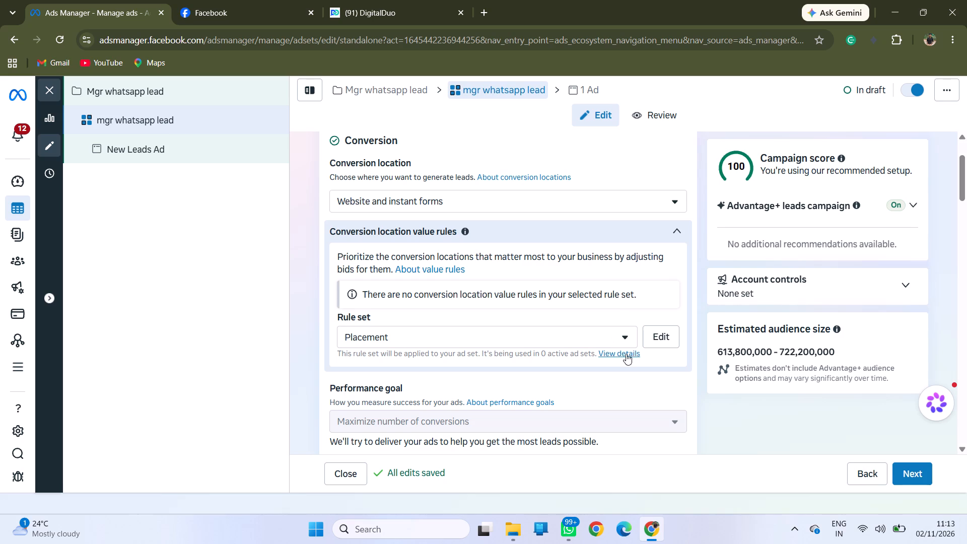
# Reopen the rule set choices for the ad set's conversion location value rules.
pyautogui.click(620, 336)
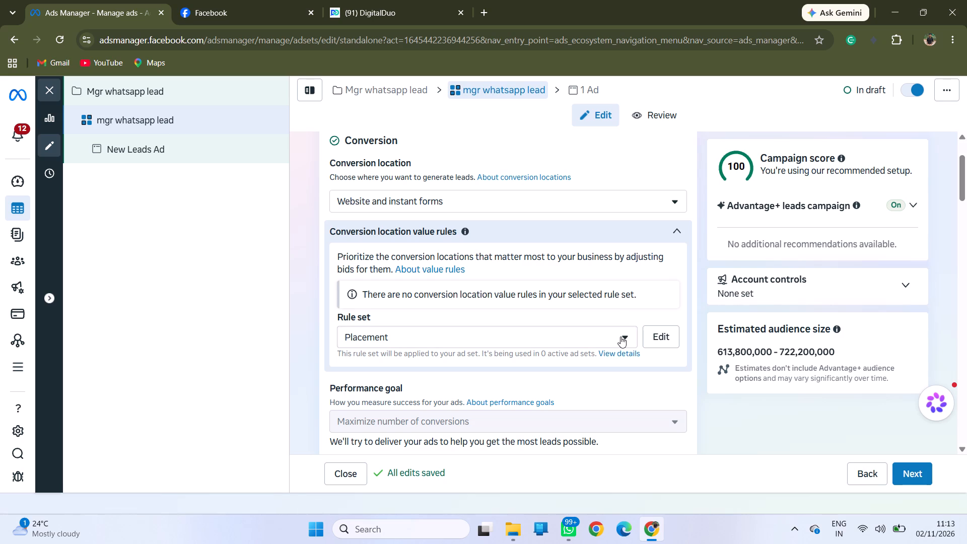
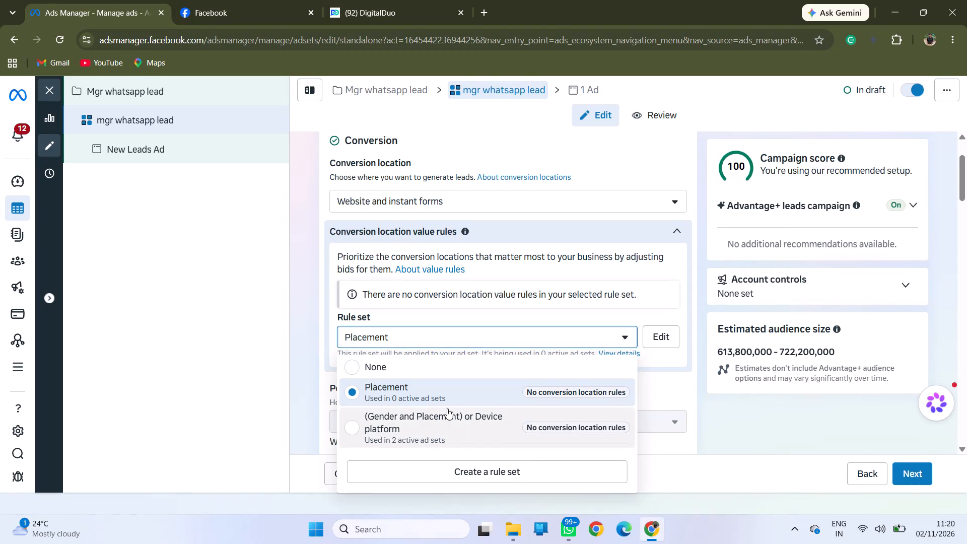
# Select Placement as the rule set for the ad set's conversion location value rules.
pyautogui.click(473, 389)
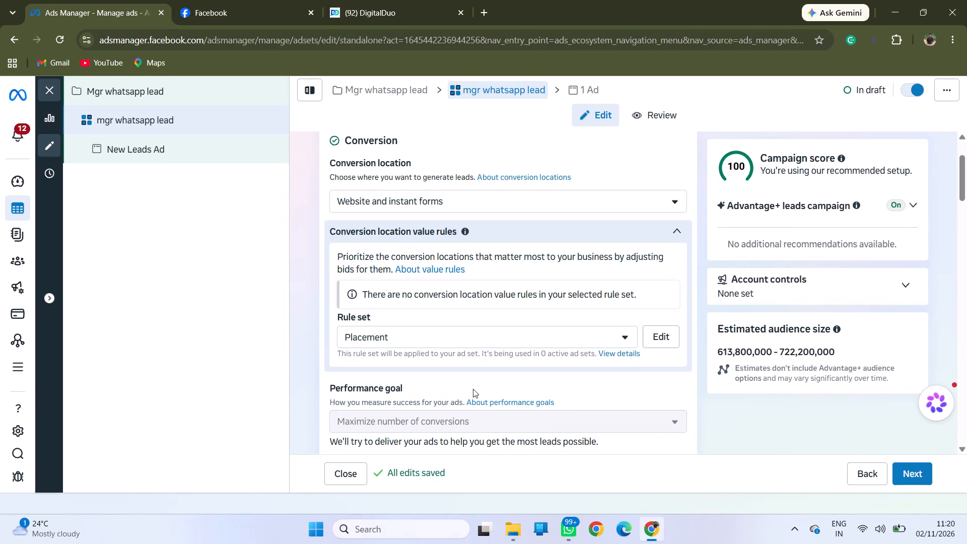
pyautogui.click(597, 331)
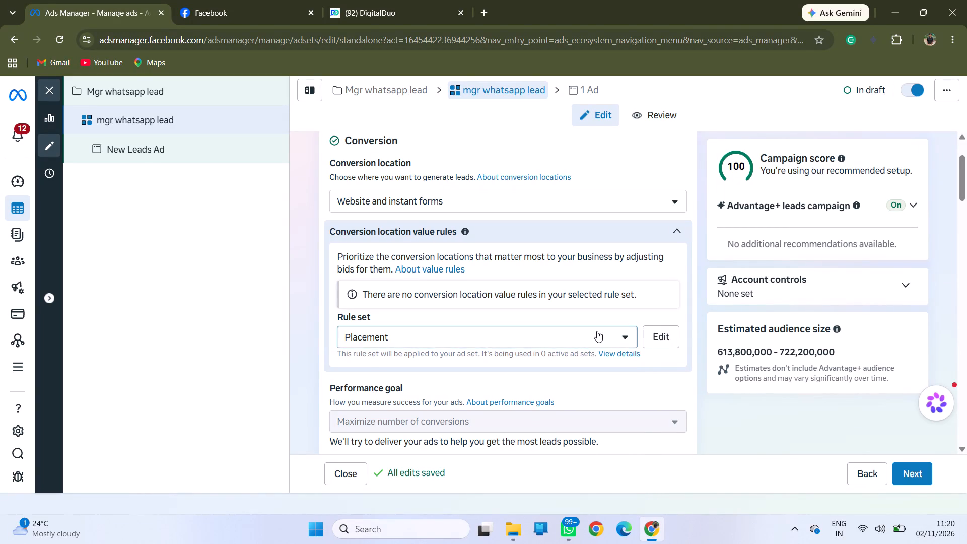
pyautogui.click(477, 394)
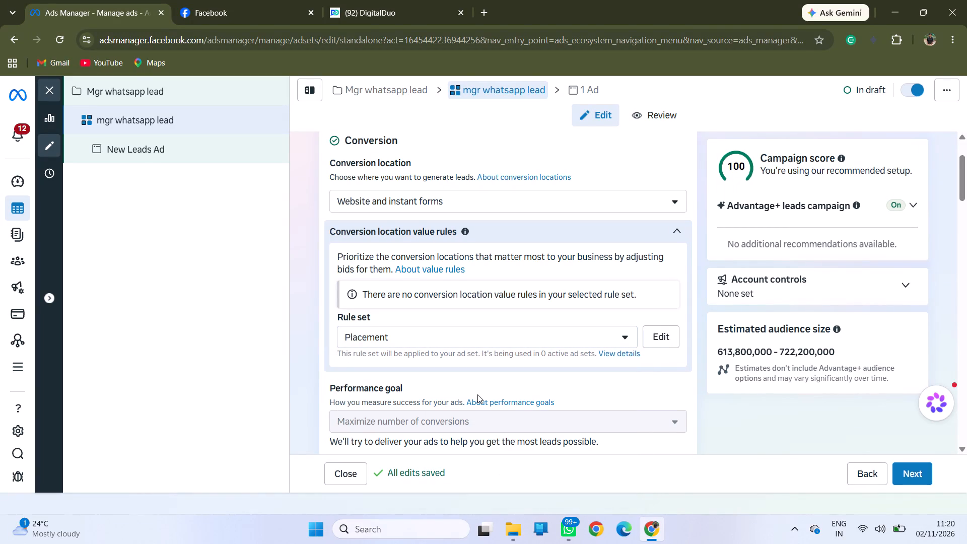
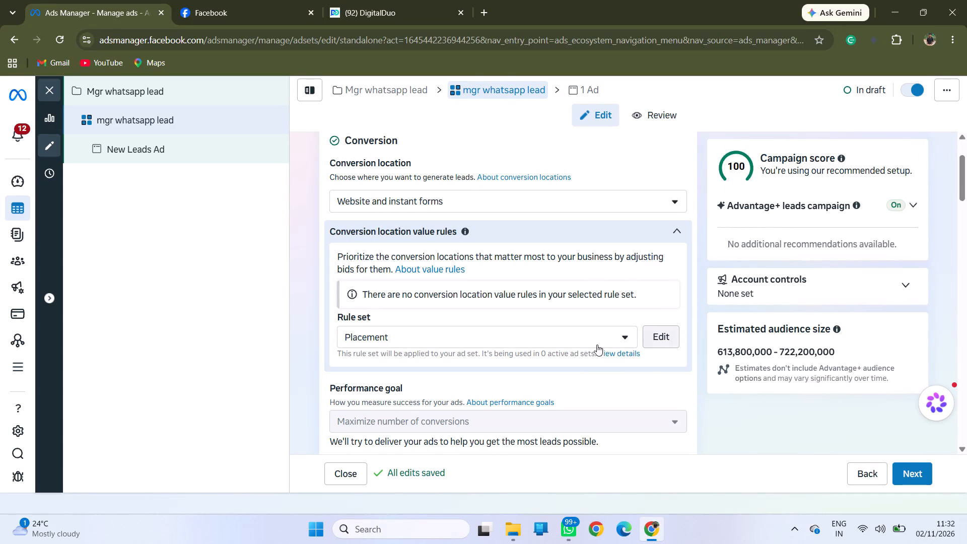
# Set the rule set for the ad set's conversion location value rules to None.
pyautogui.scroll(-5, 515, 350)
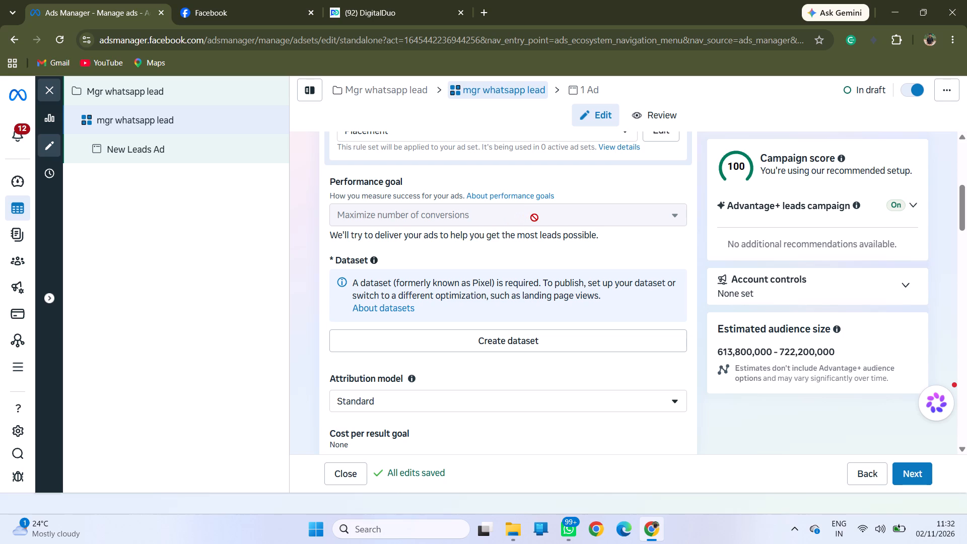
pyautogui.scroll(3, 534, 218)
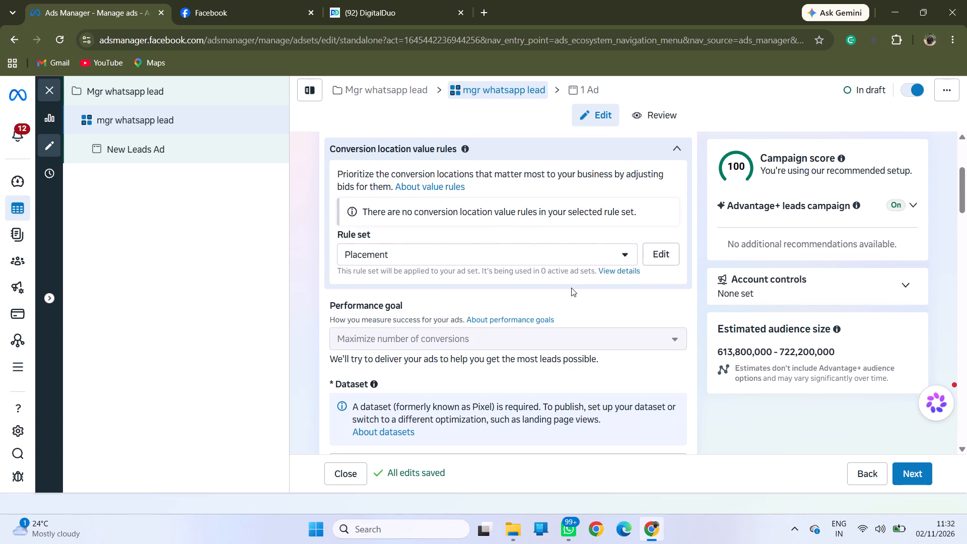
pyautogui.click(622, 252)
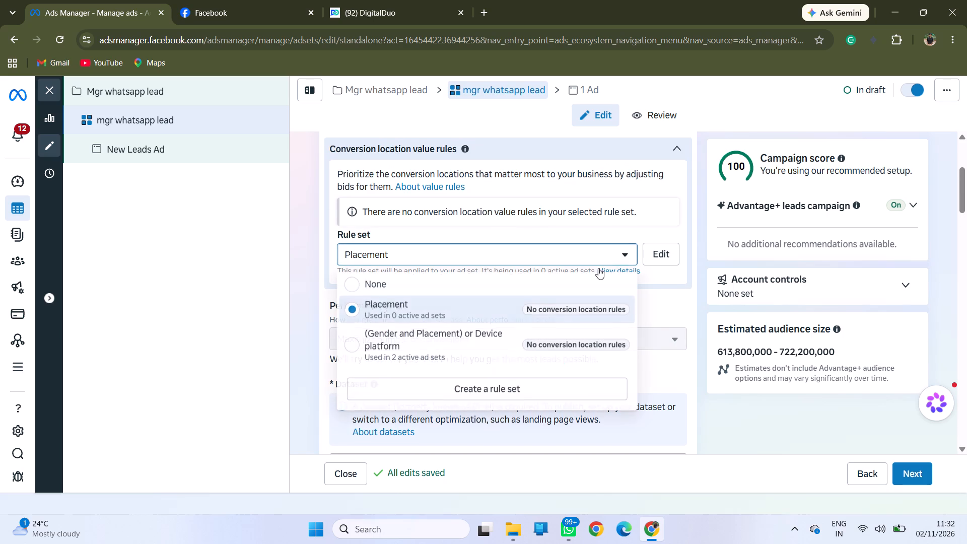
pyautogui.click(486, 289)
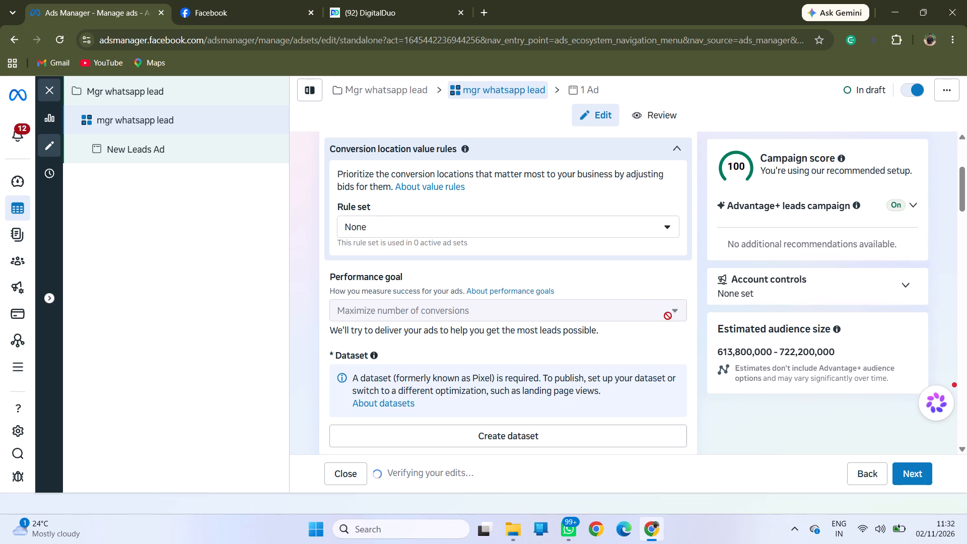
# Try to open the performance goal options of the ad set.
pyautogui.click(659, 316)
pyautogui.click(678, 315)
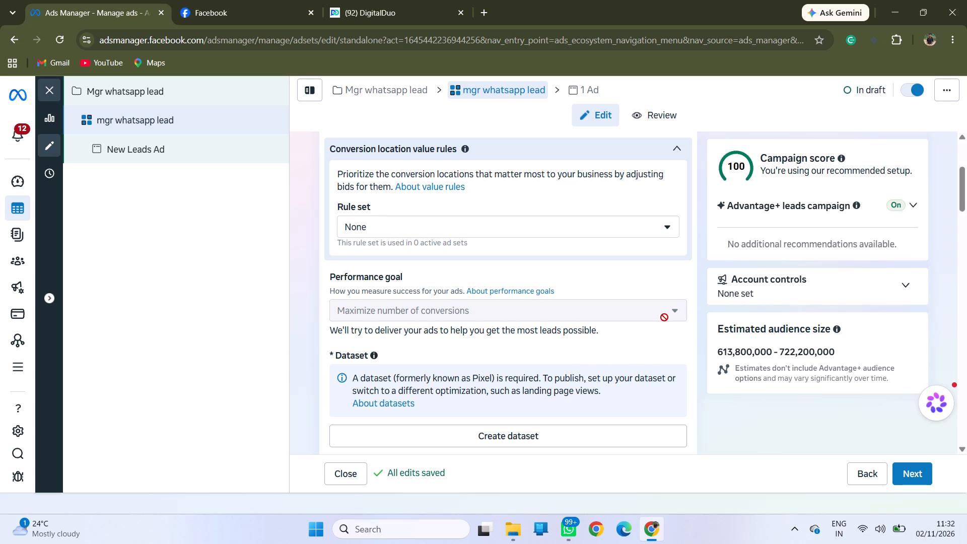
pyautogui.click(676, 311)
# Look through the ad set's dataset, attribution, spending limits, schedule, audience and placement settings.
pyautogui.scroll(-6, 417, 267)
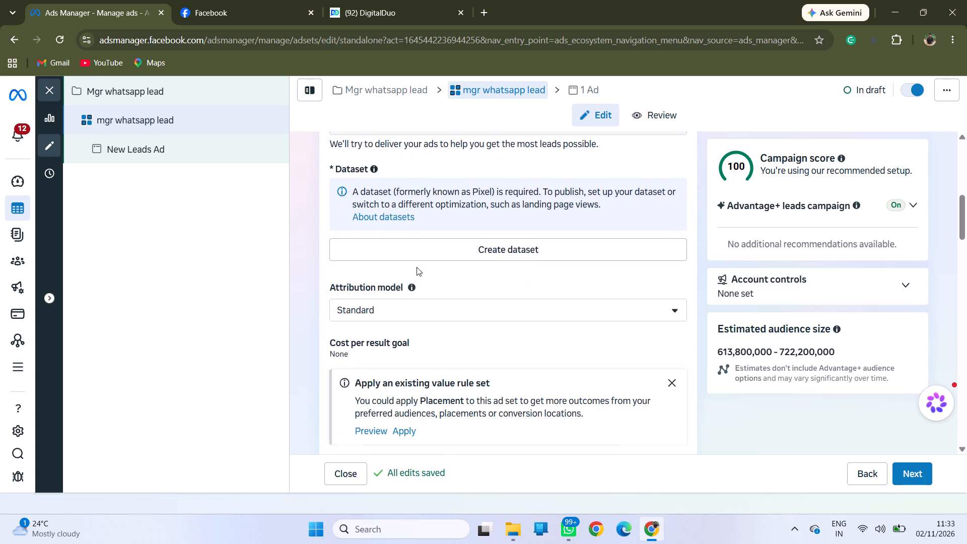
pyautogui.scroll(-11, 417, 267)
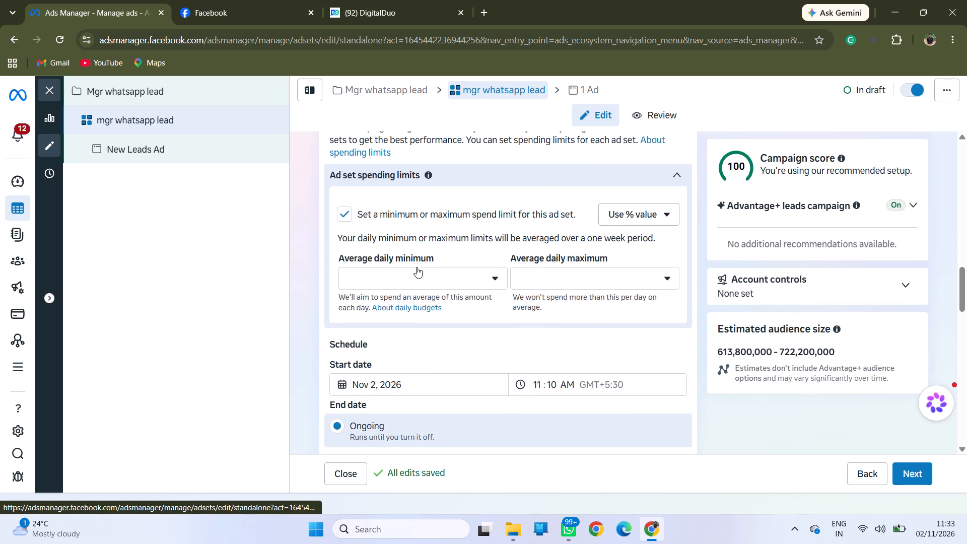
pyautogui.scroll(-6, 417, 267)
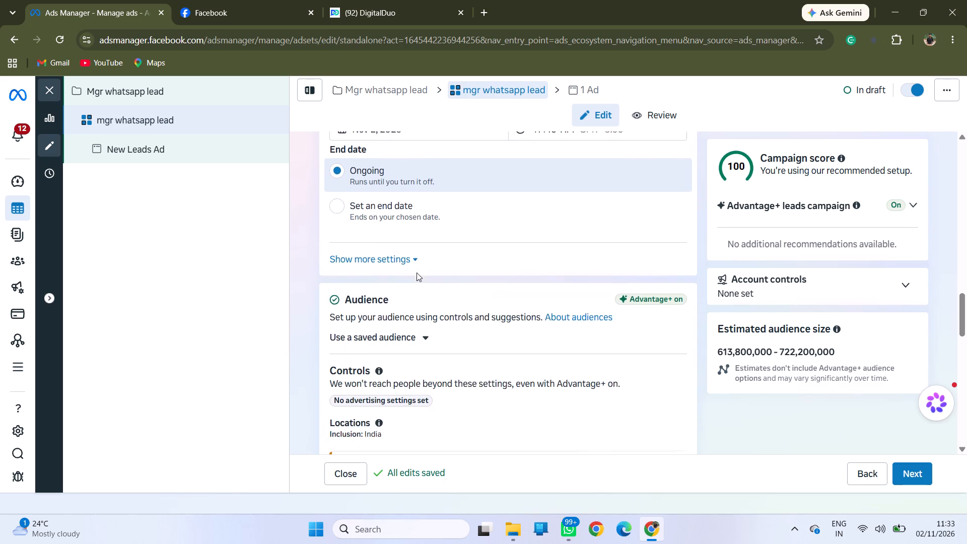
pyautogui.scroll(-20, 417, 273)
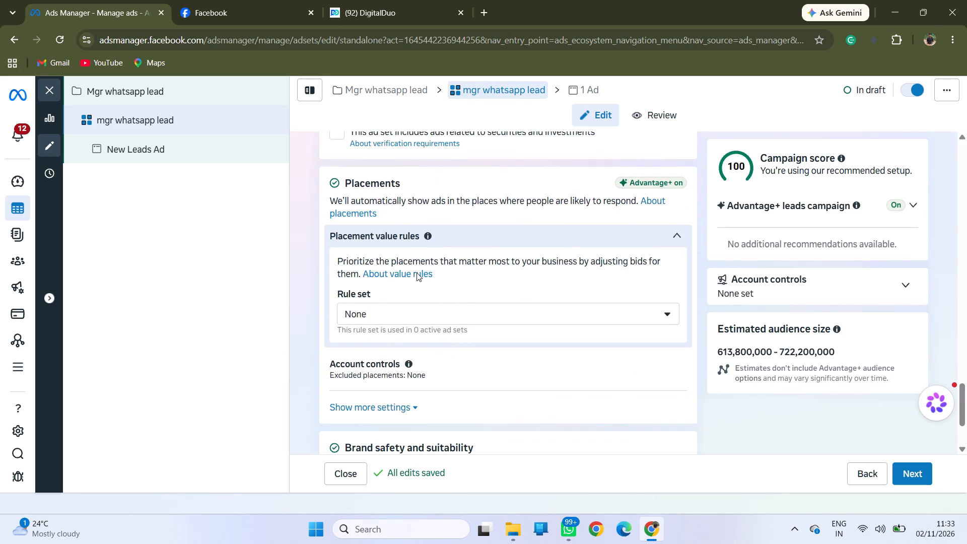
pyautogui.scroll(-2, 417, 273)
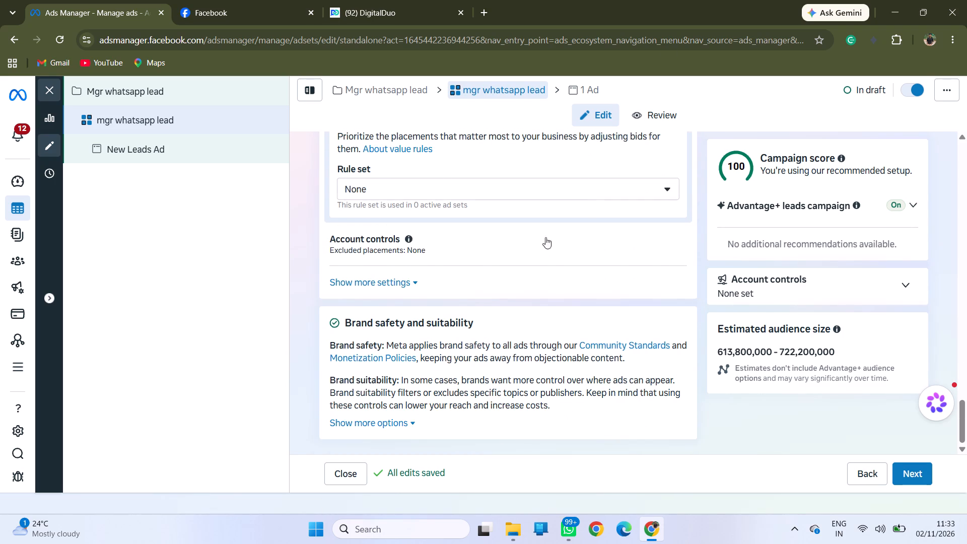
# Review the mgr whatsapp lead ad set's settings again, from brand safety and placements back to the ad set name.
pyautogui.scroll(-12, 496, 295)
pyautogui.scroll(11, 496, 295)
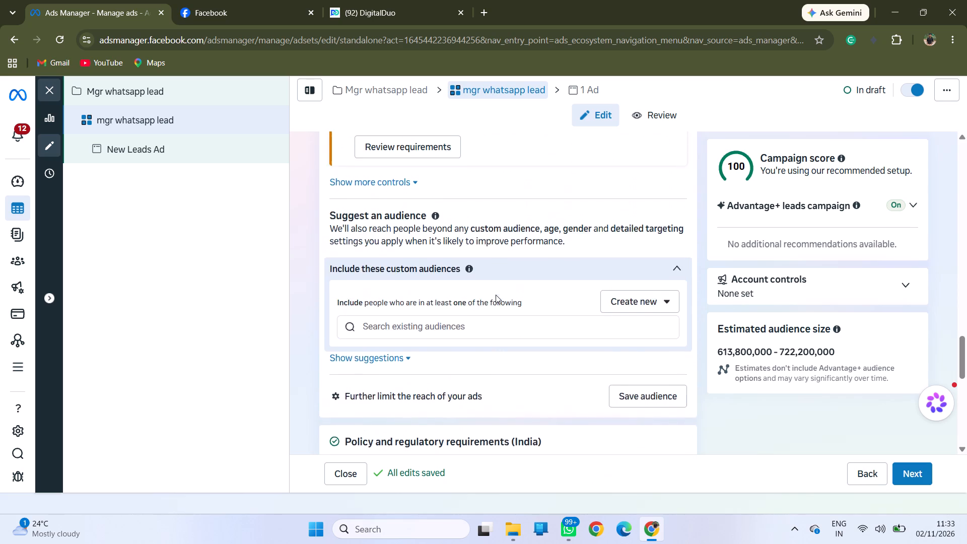
pyautogui.scroll(14, 496, 295)
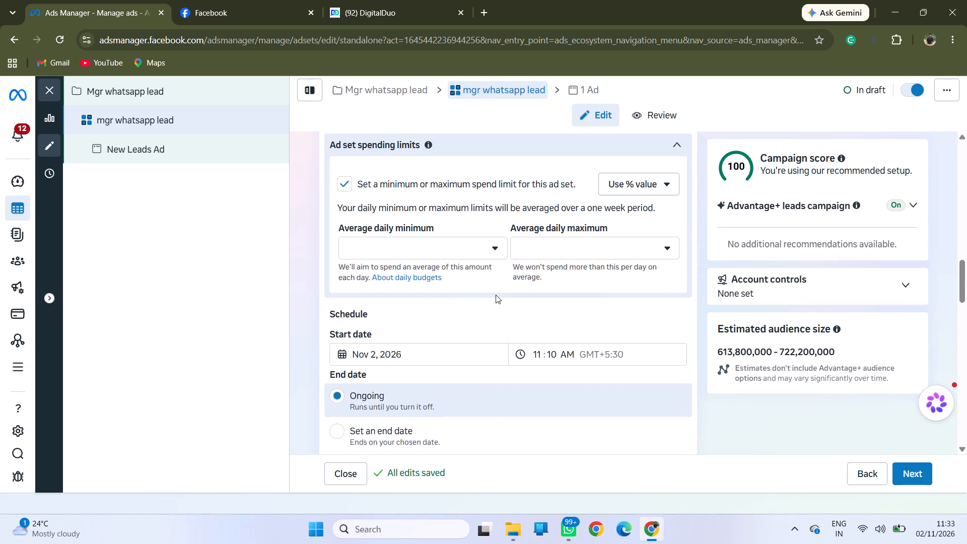
pyautogui.scroll(12, 496, 295)
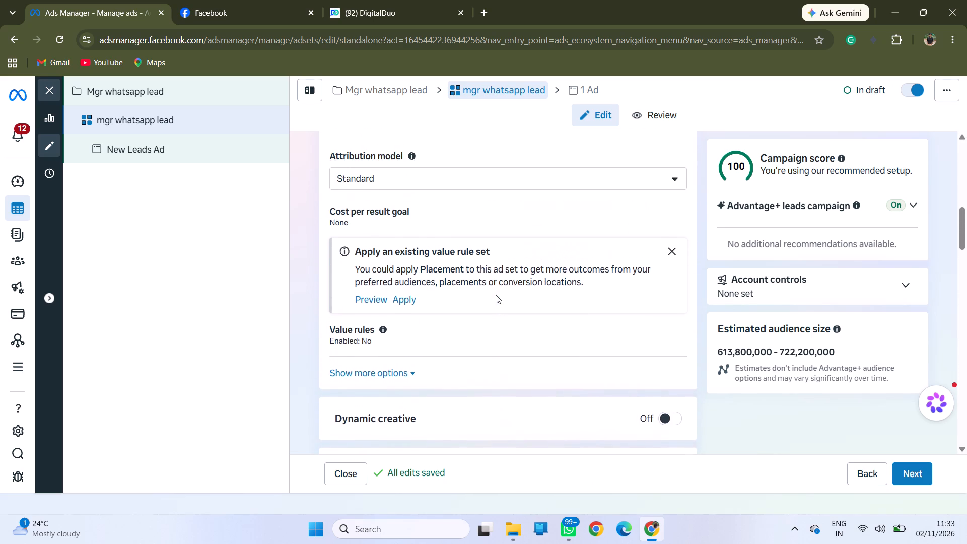
pyautogui.scroll(11, 496, 295)
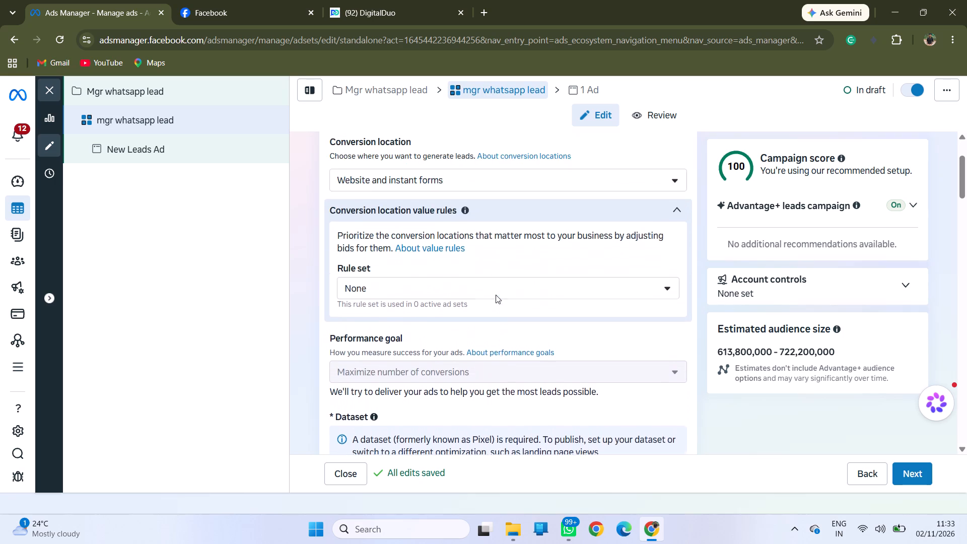
pyautogui.scroll(9, 496, 295)
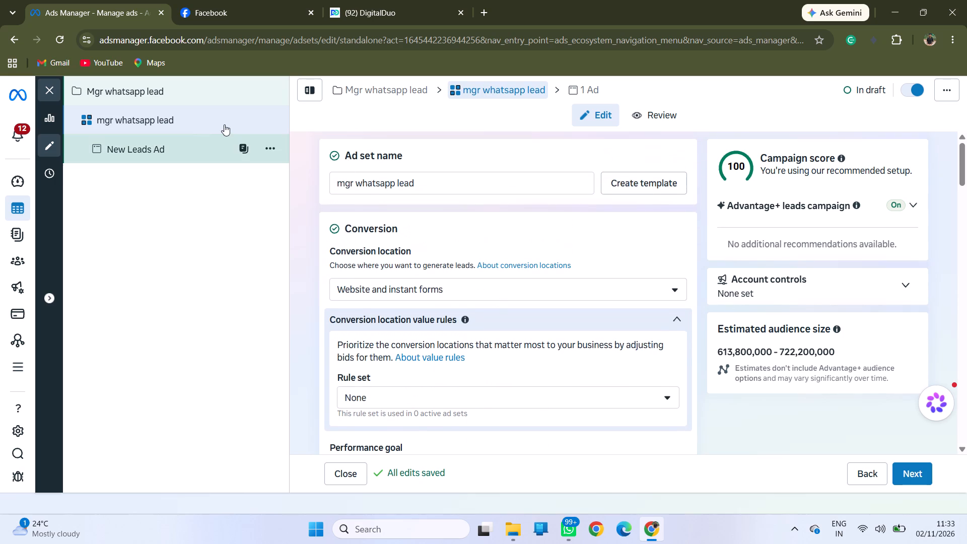
# Open the Mgr whatsapp lead campaign's settings and review its details, budget, A/B test and special ad categories, collapsing the budget strategy options.
pyautogui.click(153, 97)
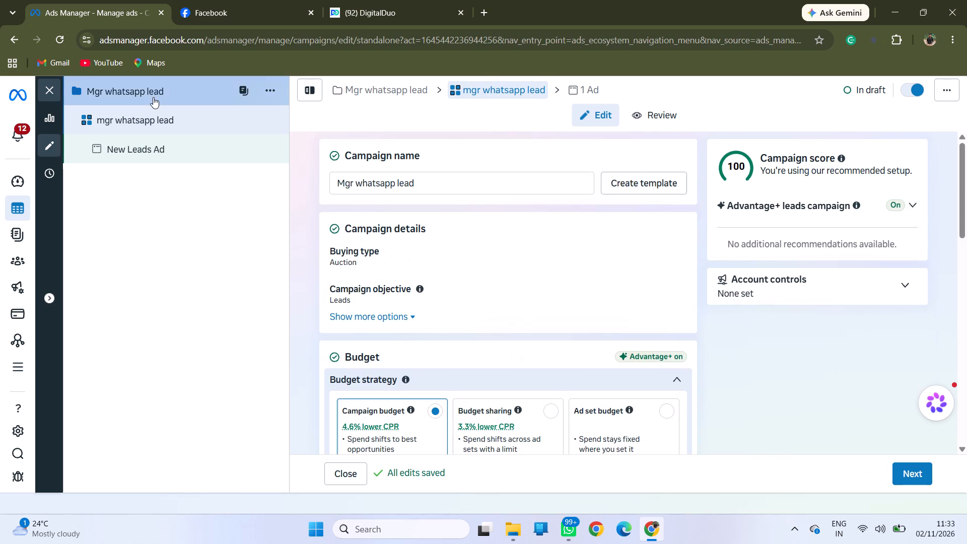
pyautogui.scroll(-2, 441, 344)
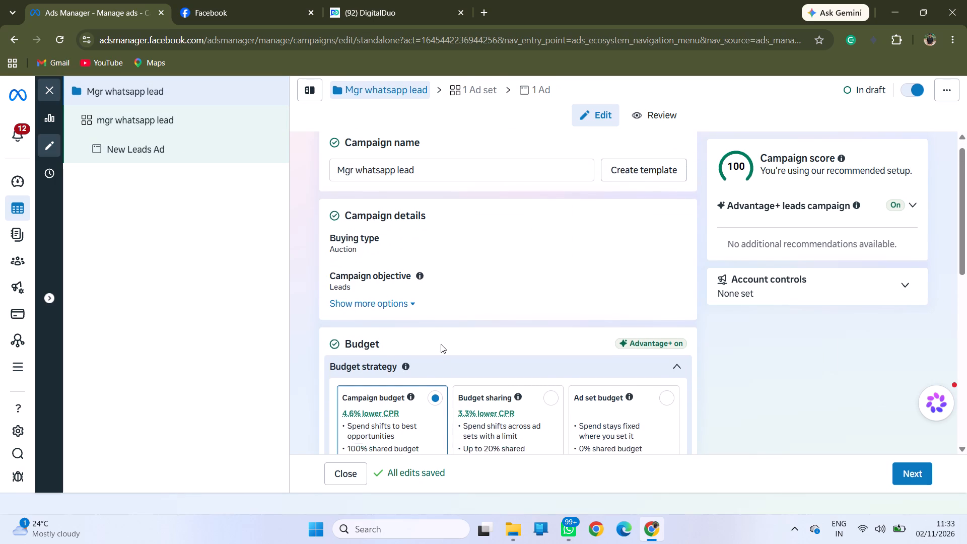
pyautogui.scroll(-3, 441, 344)
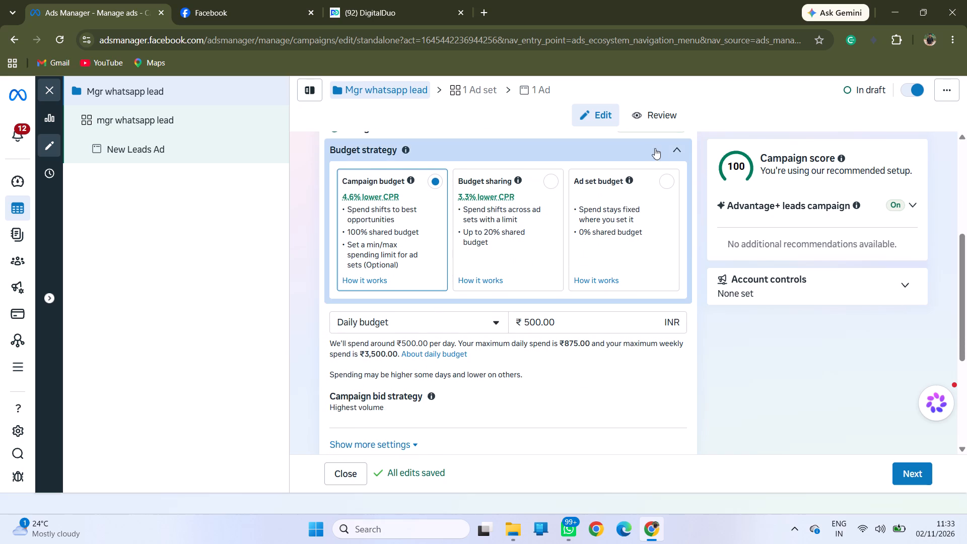
pyautogui.click(673, 148)
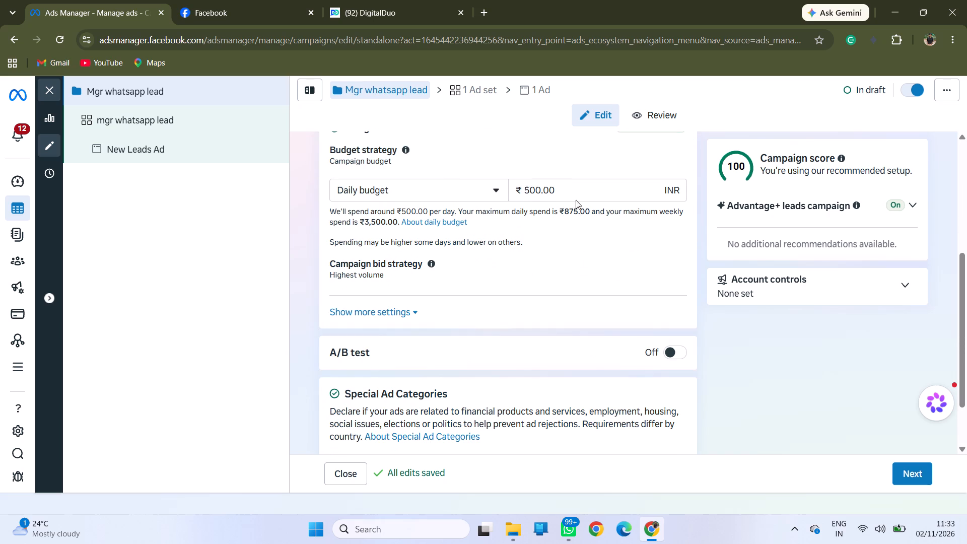
pyautogui.scroll(-2, 422, 369)
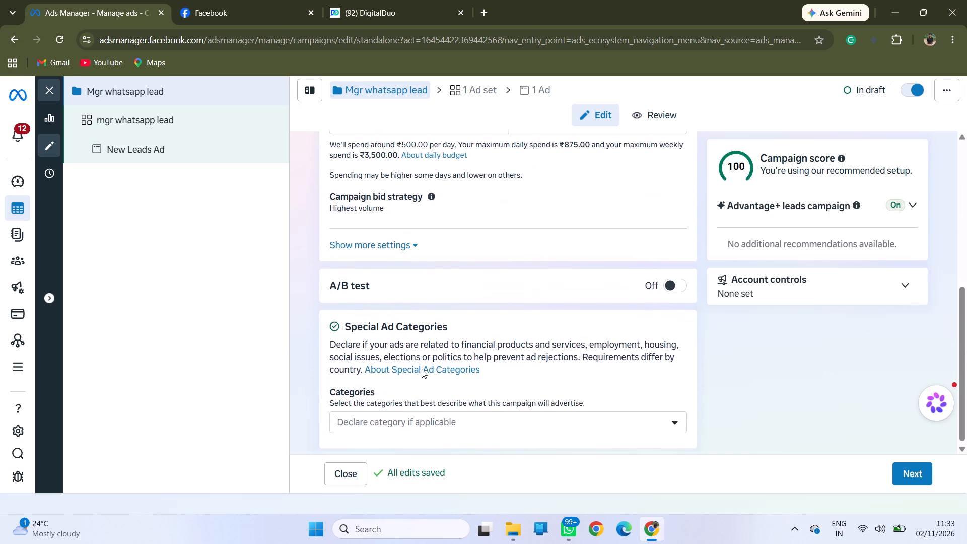
pyautogui.scroll(-8, 422, 369)
pyautogui.scroll(8, 422, 369)
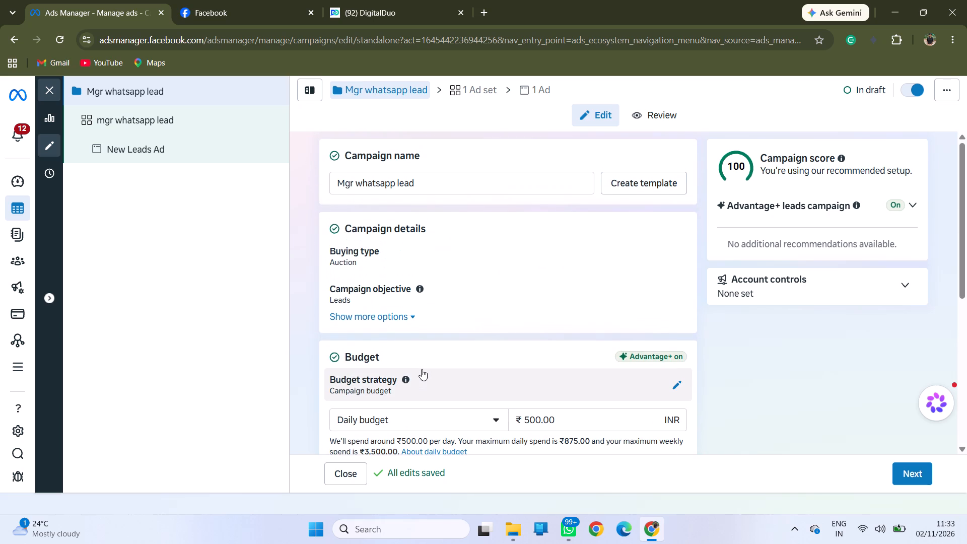
pyautogui.scroll(2, 422, 369)
pyautogui.scroll(-2, 423, 372)
pyautogui.scroll(5, 423, 372)
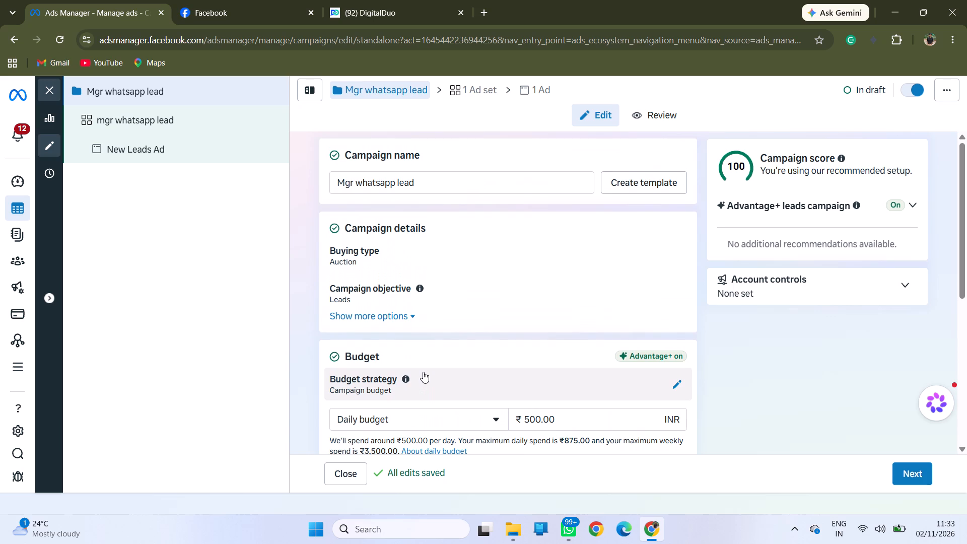
pyautogui.scroll(1, 423, 372)
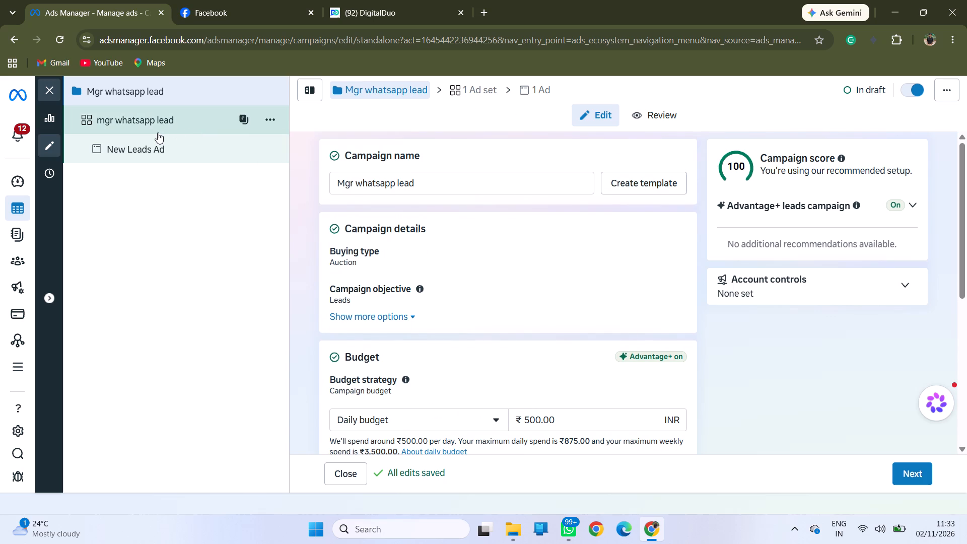
# Reopen the mgr whatsapp lead ad set and recheck its conversion location value rules, closing them again.
pyautogui.click(158, 132)
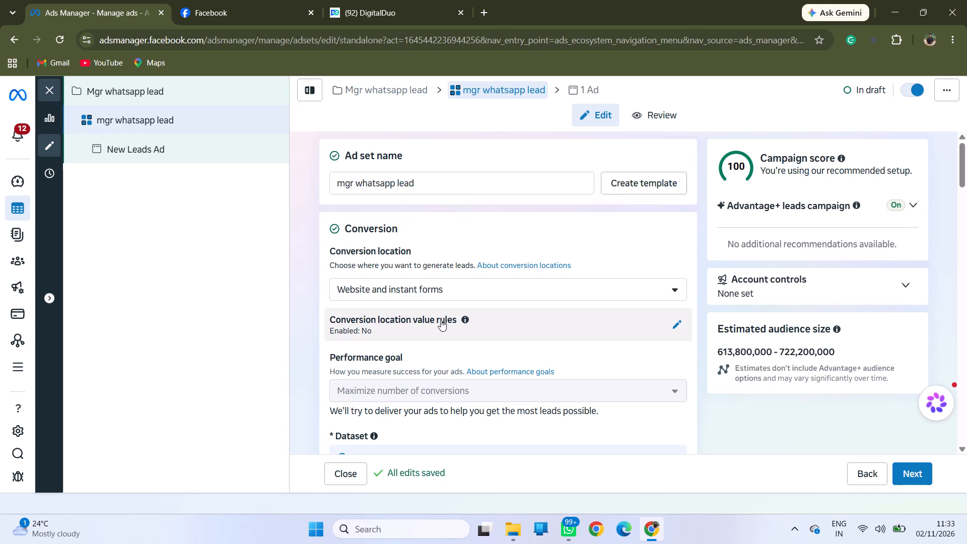
pyautogui.click(677, 324)
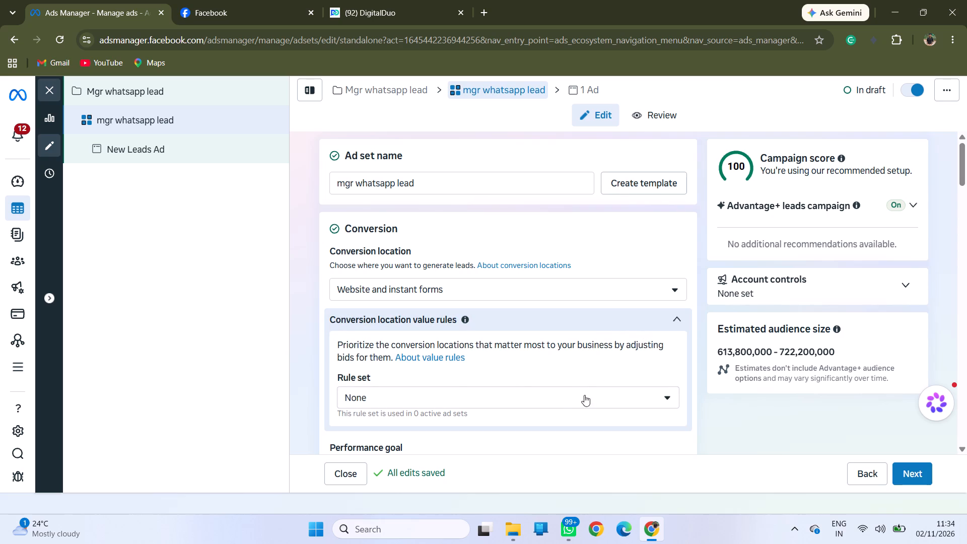
pyautogui.click(674, 319)
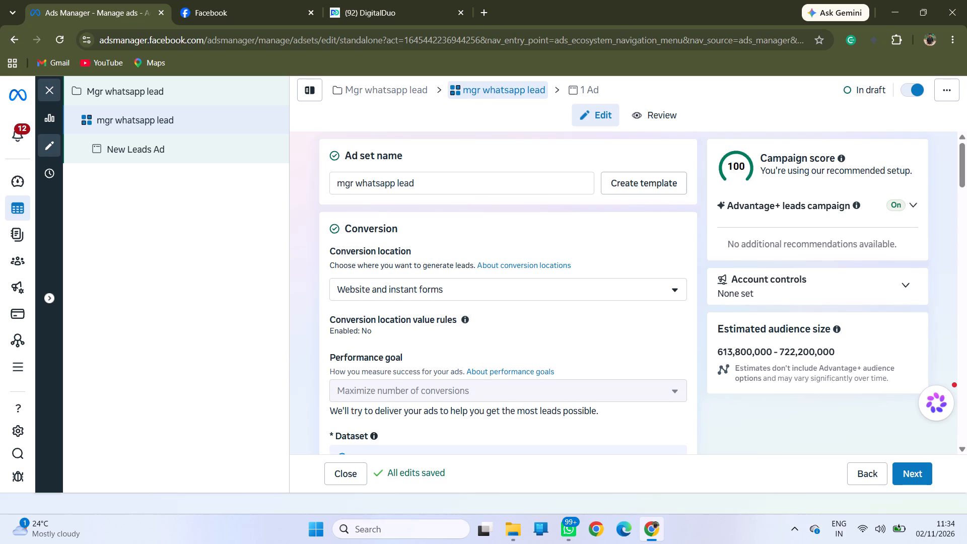
# Dismiss the suggestion to apply an existing value rule set to the ad set.
pyautogui.scroll(-5, 437, 406)
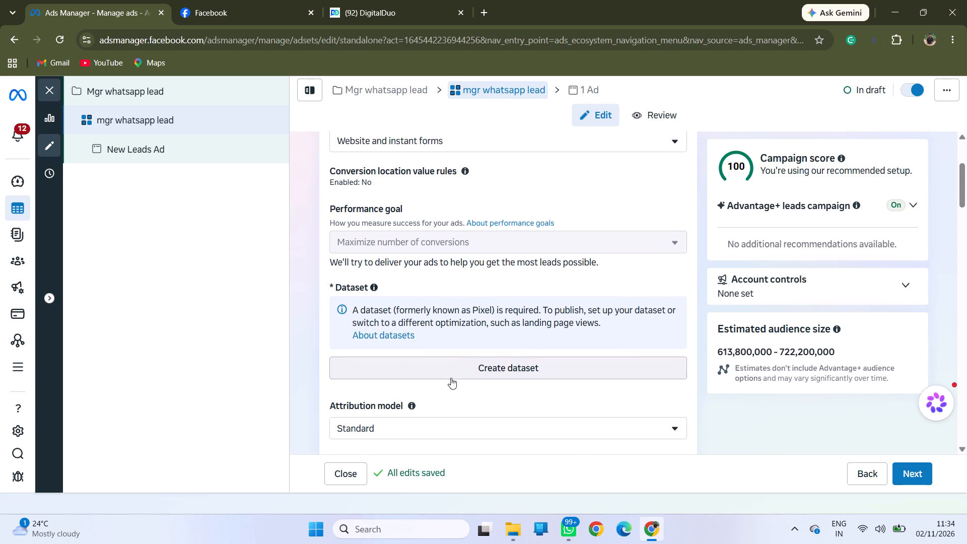
pyautogui.scroll(-6, 451, 378)
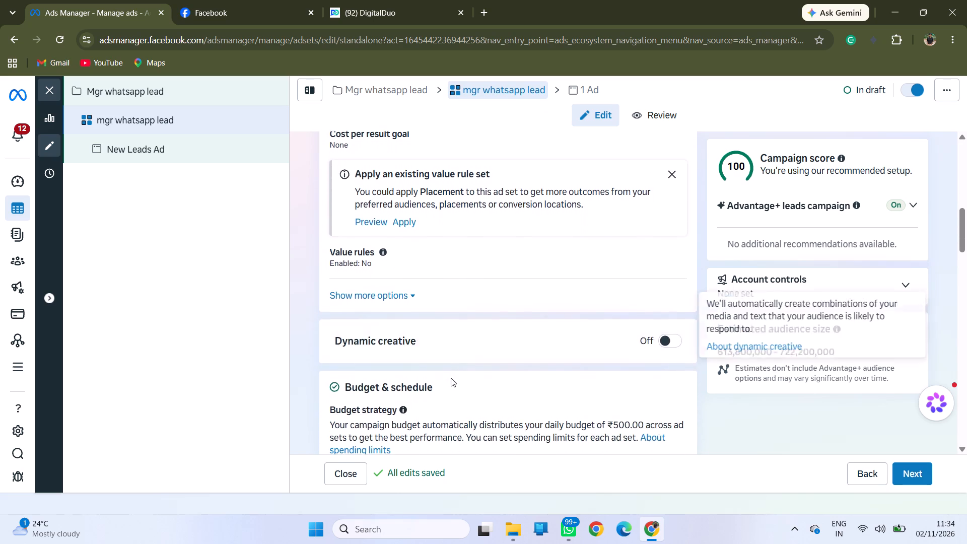
pyautogui.scroll(2, 451, 378)
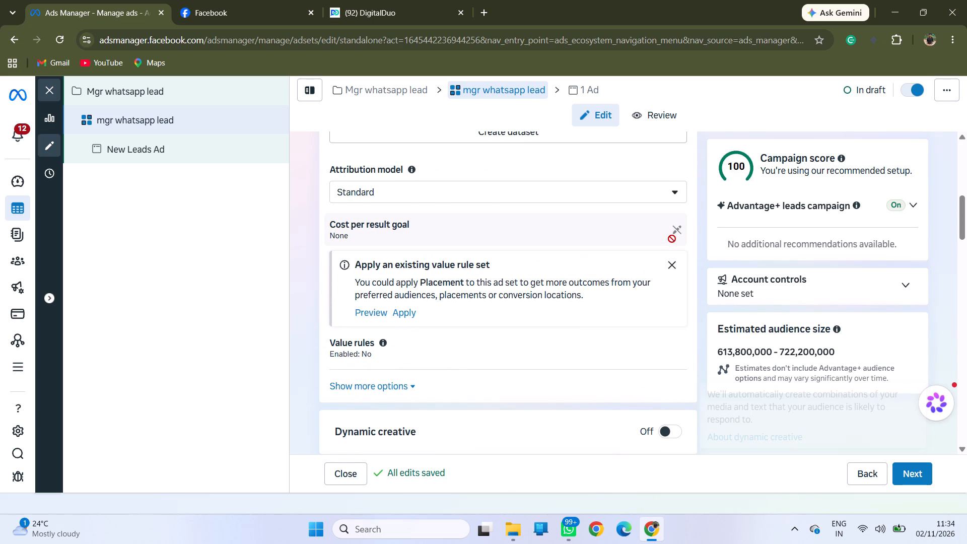
pyautogui.click(672, 263)
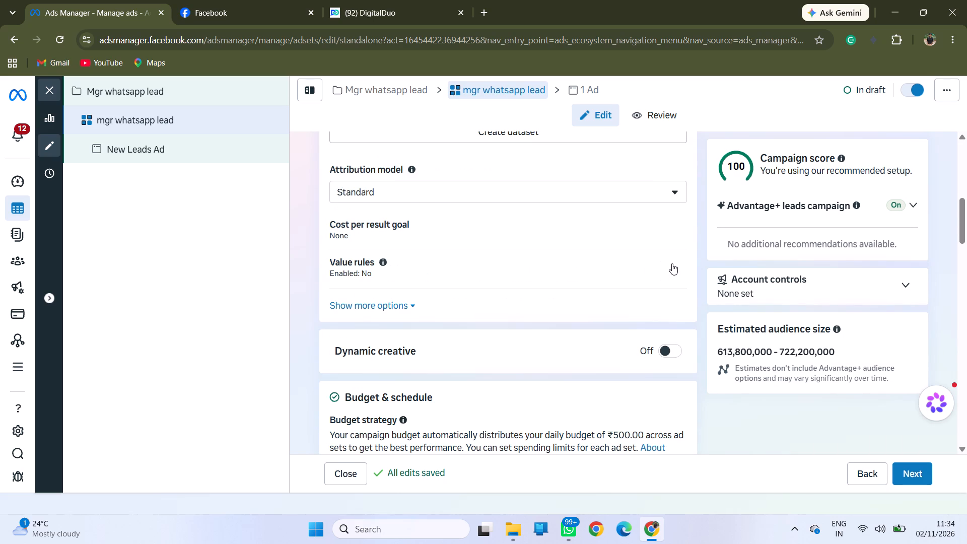
# Show the additional conversion options and read the note introducing engage-through attribution.
pyautogui.click(404, 302)
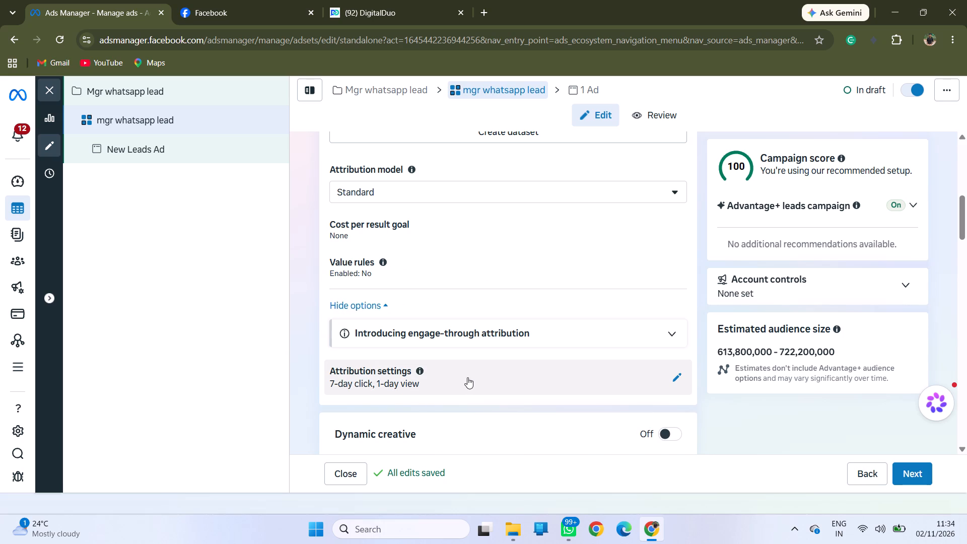
pyautogui.scroll(-3, 467, 377)
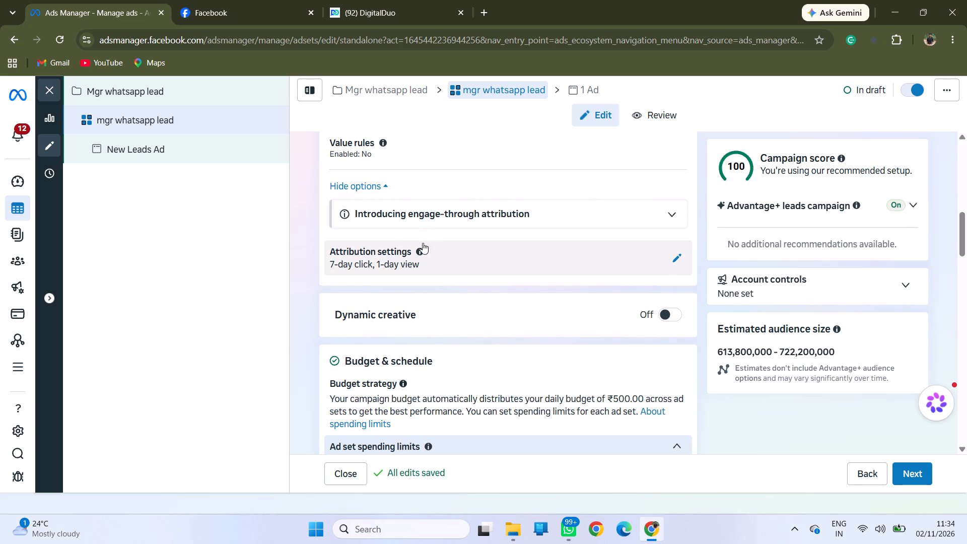
pyautogui.click(679, 213)
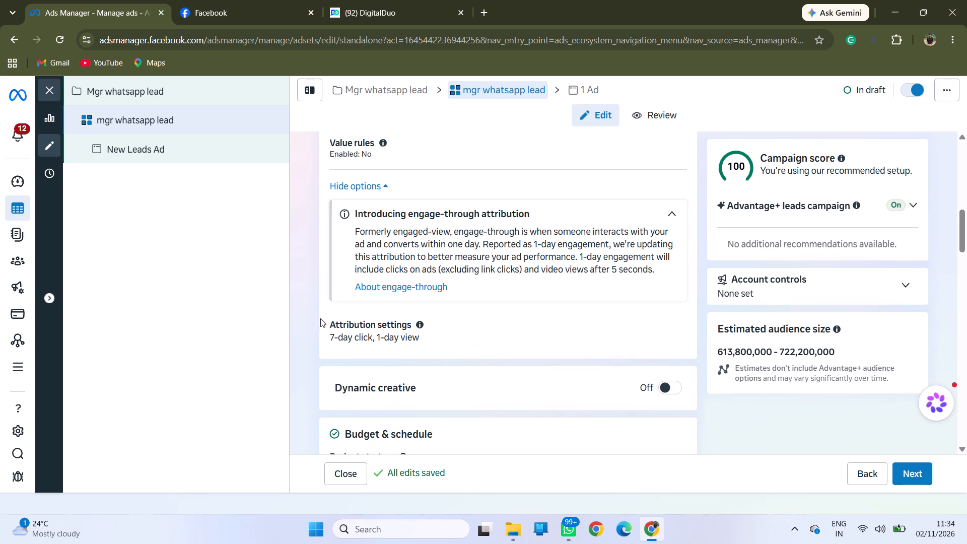
# Review the ad set's budget, spending limits and schedule, including the additional budget scheduling setting.
pyautogui.scroll(-5, 418, 333)
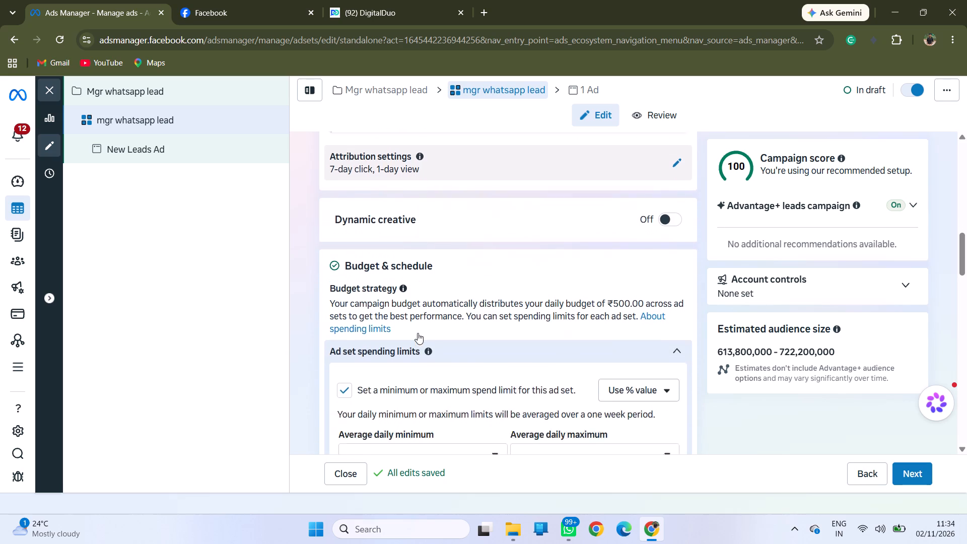
pyautogui.scroll(-4, 418, 333)
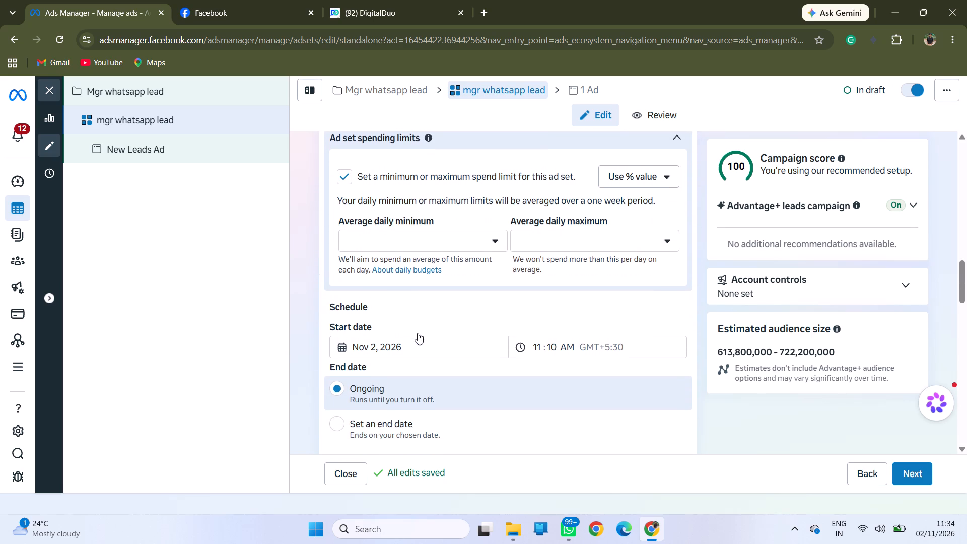
pyautogui.scroll(-6, 418, 333)
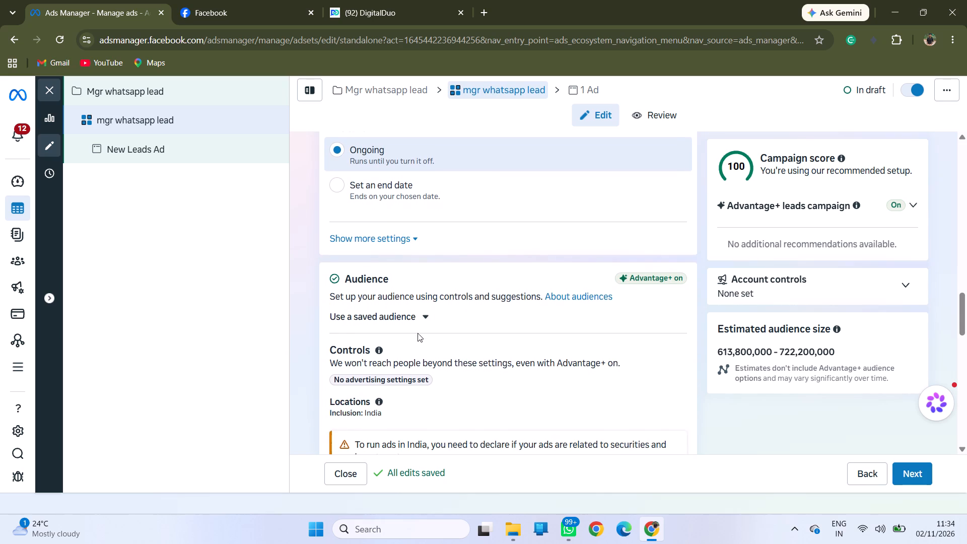
pyautogui.click(407, 232)
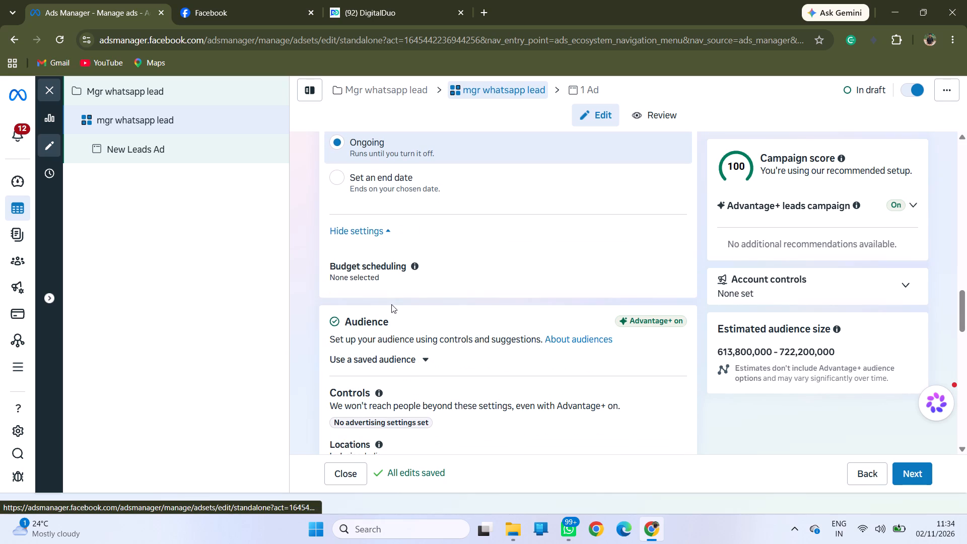
pyautogui.scroll(2, 376, 238)
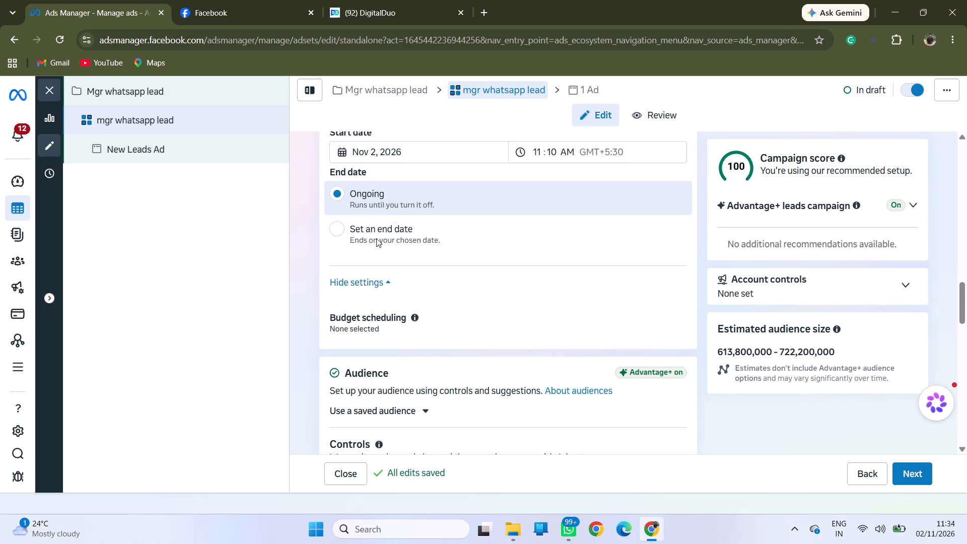
pyautogui.scroll(3, 376, 238)
pyautogui.scroll(-5, 376, 238)
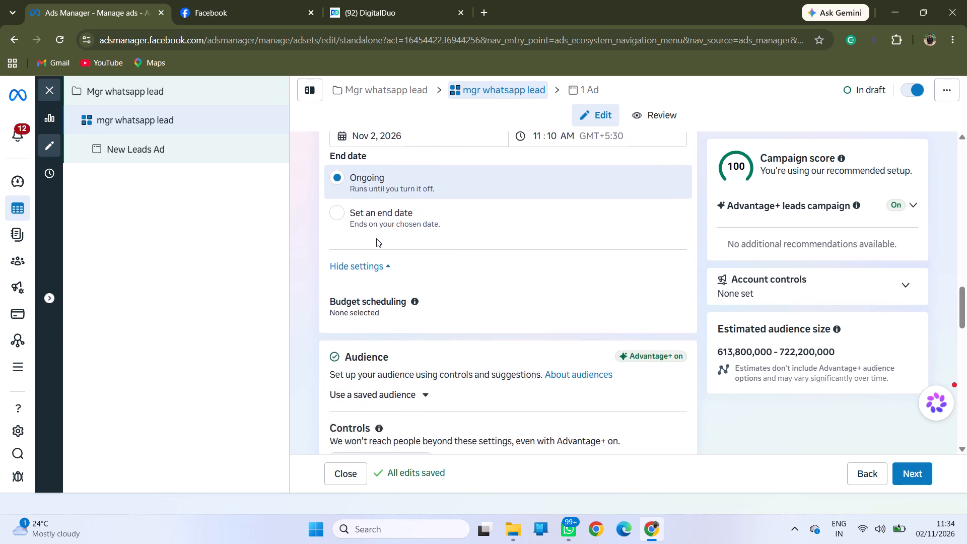
# Review the audience and placement settings and open the account controls for excluded placements.
pyautogui.scroll(-9, 376, 238)
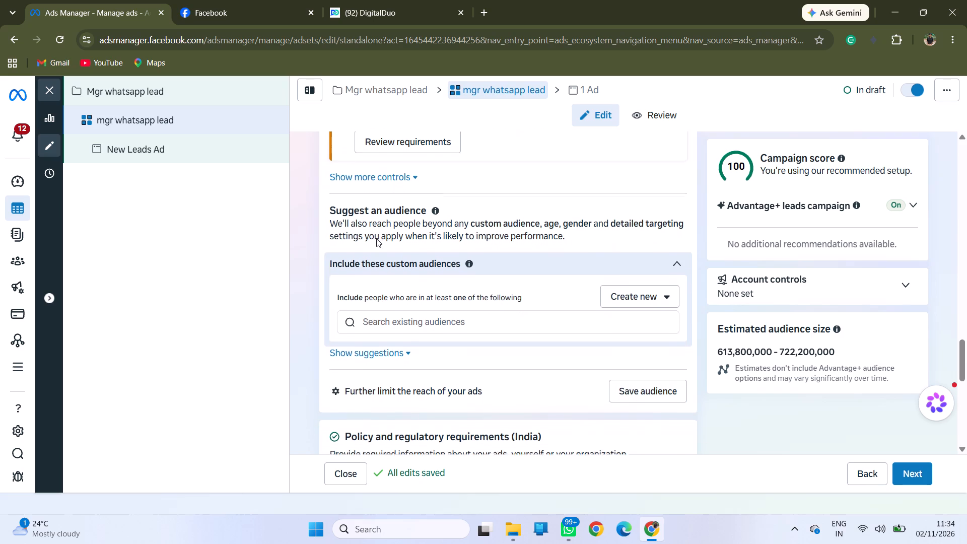
pyautogui.scroll(-10, 376, 238)
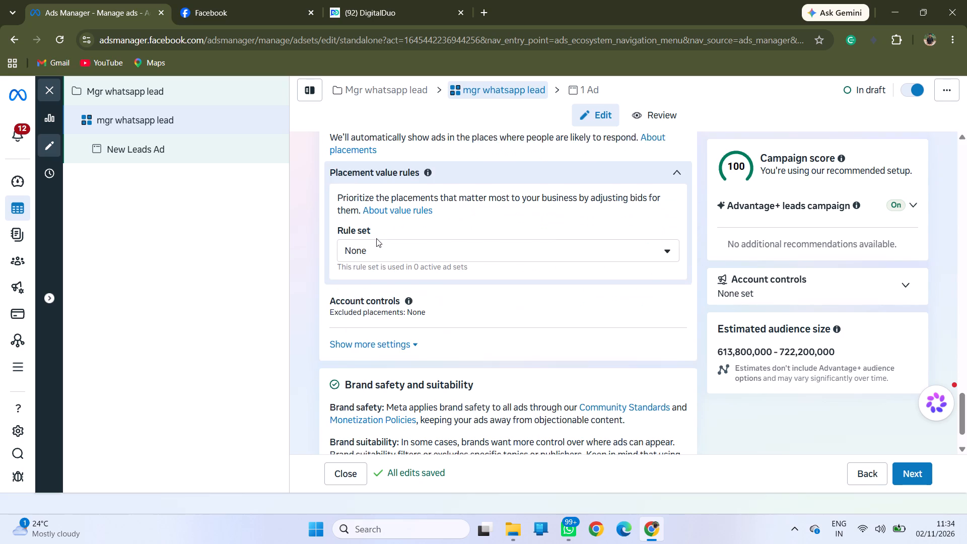
pyautogui.scroll(-2, 376, 238)
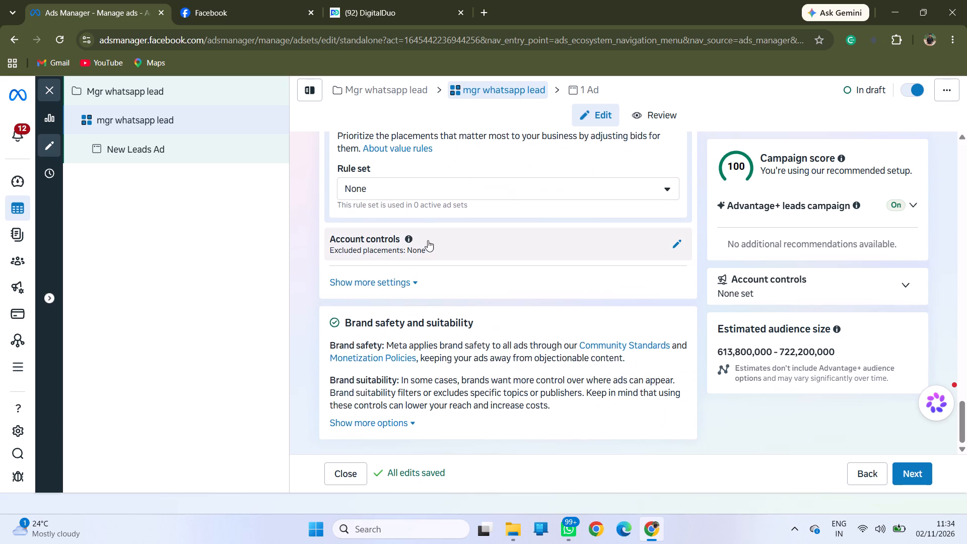
pyautogui.click(676, 247)
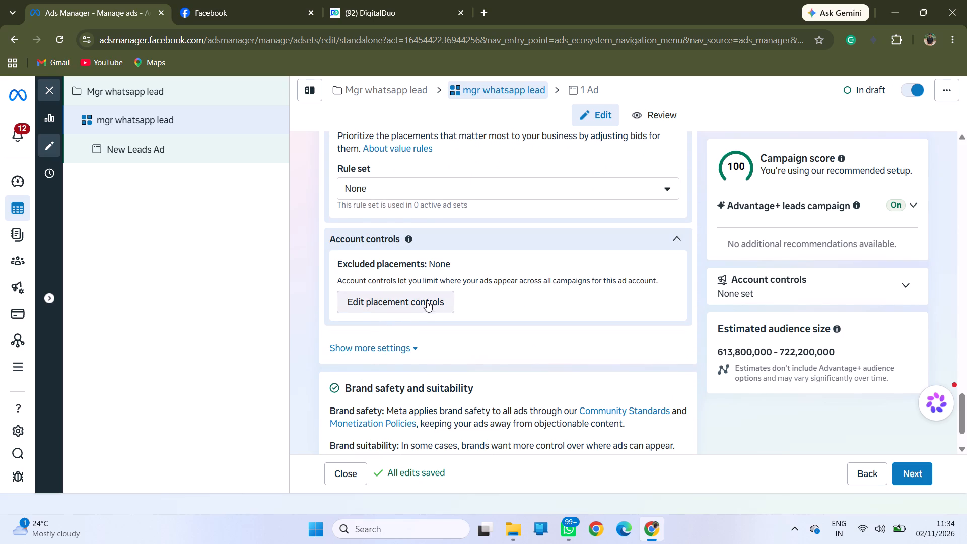
# Turn off the minimum or maximum spend limit in the ad set's spending limits.
pyautogui.scroll(18, 537, 259)
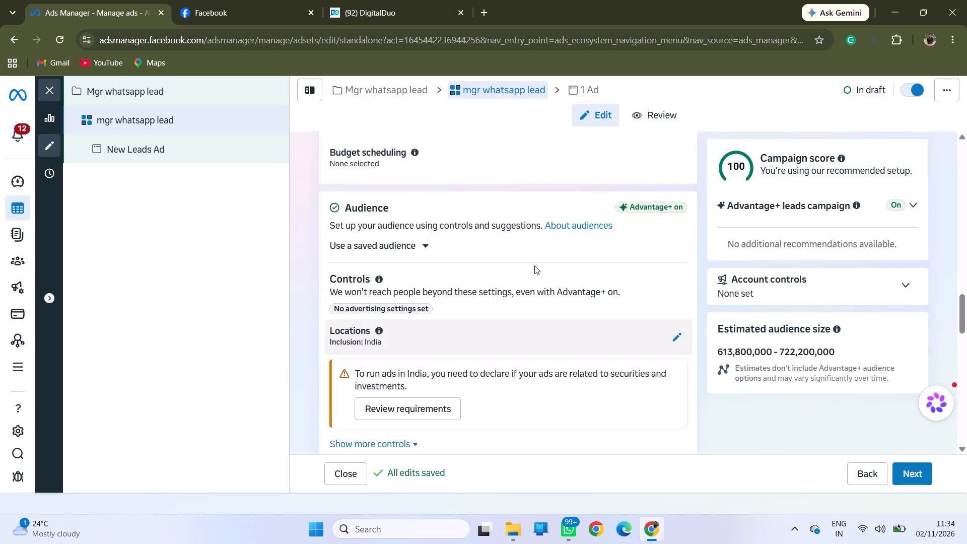
pyautogui.scroll(20, 534, 265)
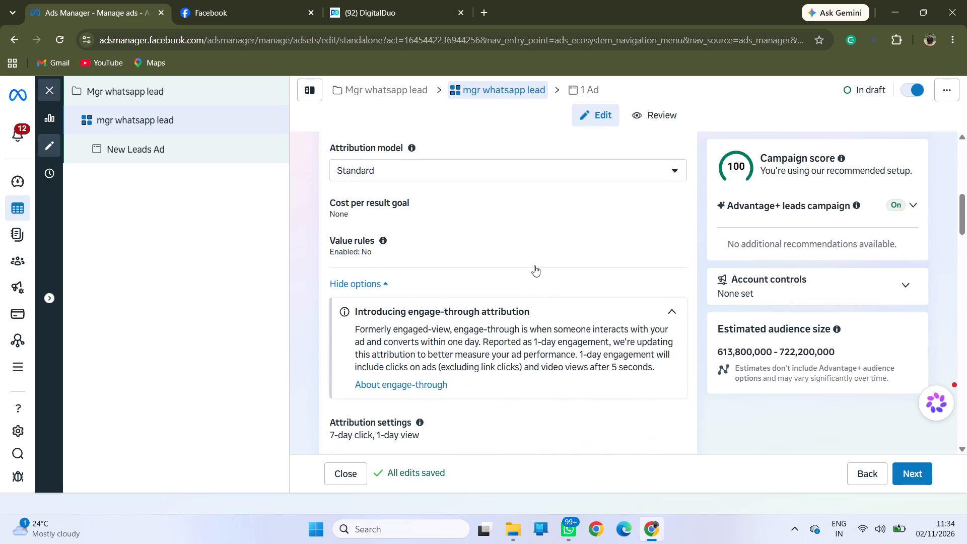
pyautogui.scroll(-9, 534, 265)
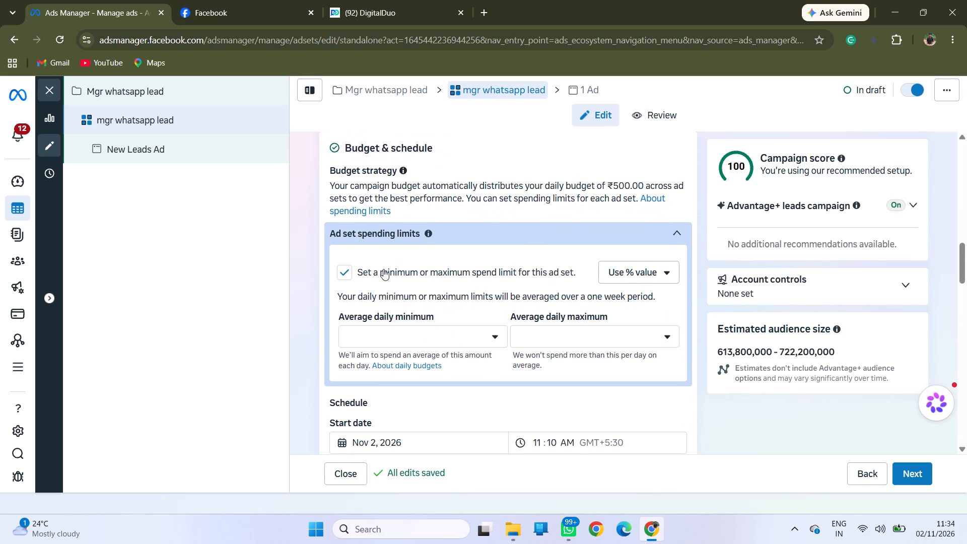
pyautogui.click(346, 270)
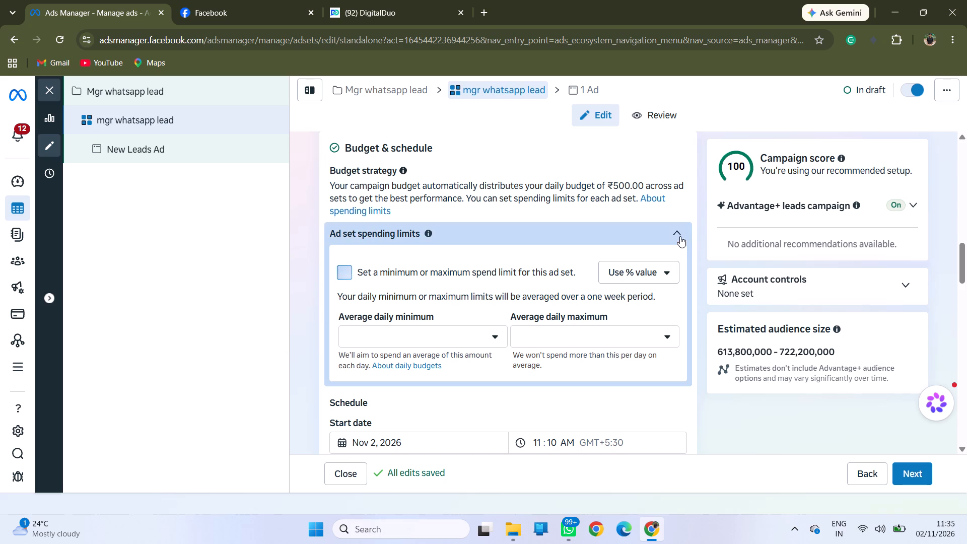
# Collapse the ad set spending limits settings.
pyautogui.click(680, 234)
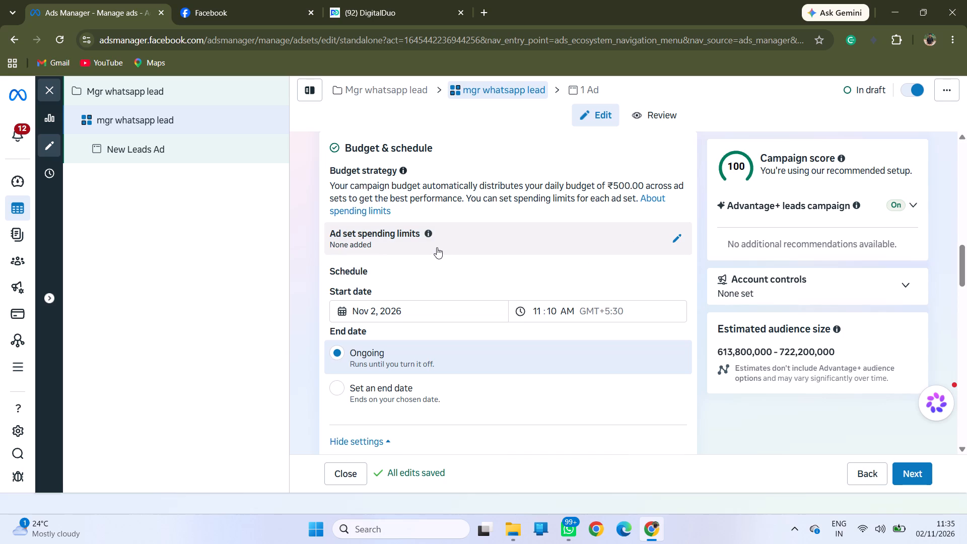
# Review the ad set's performance goal and dataset settings, and check the available attribution model options without changing the selection.
pyautogui.scroll(6, 476, 242)
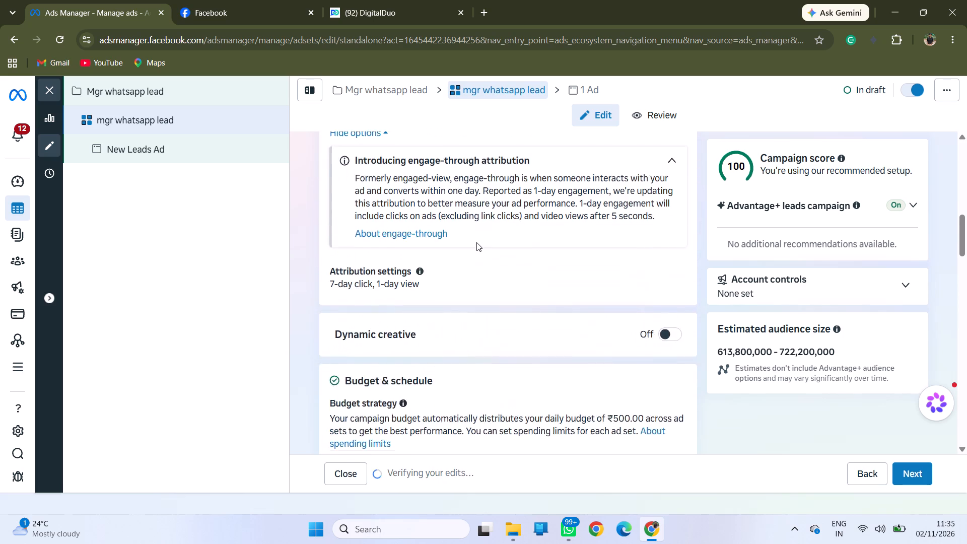
pyautogui.scroll(8, 476, 242)
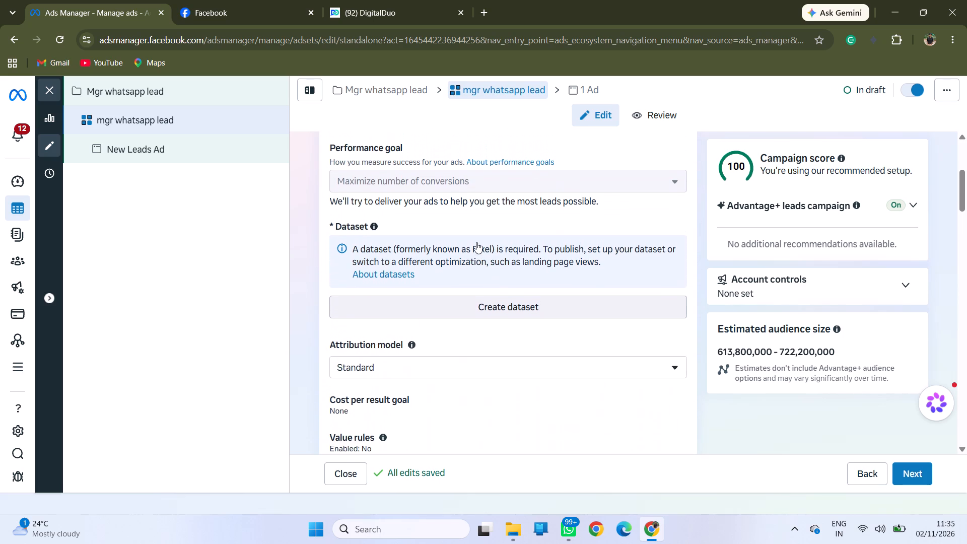
pyautogui.scroll(2, 476, 242)
pyautogui.scroll(-2, 476, 242)
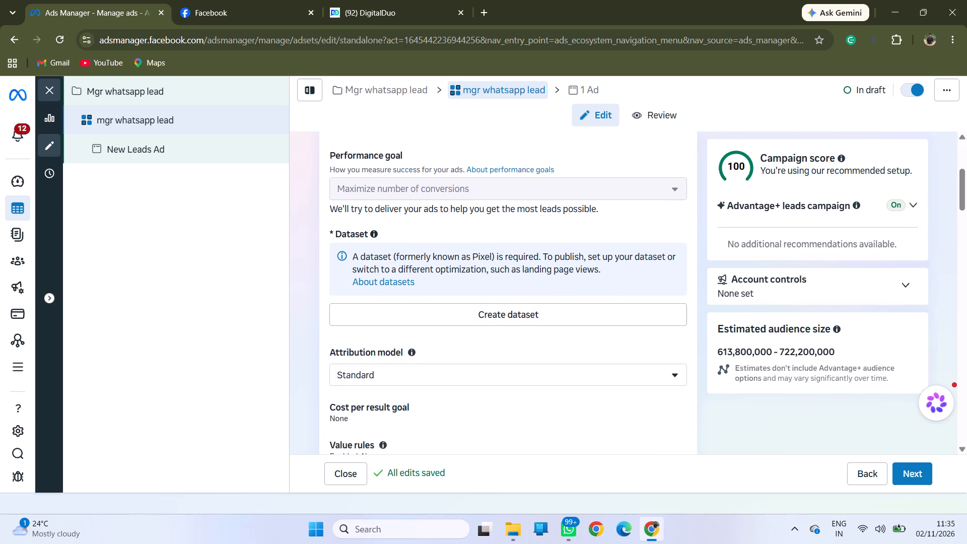
pyautogui.scroll(-1, 476, 242)
pyautogui.click(458, 306)
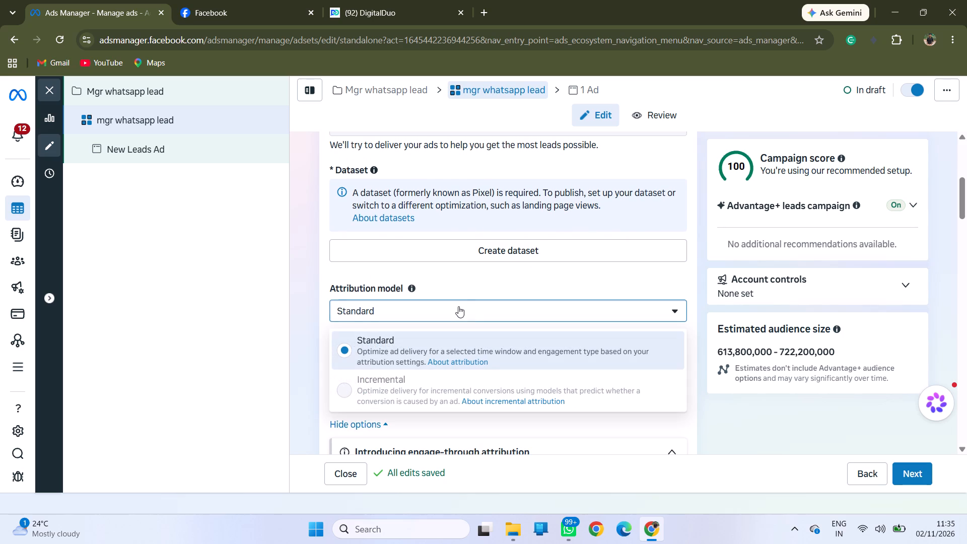
pyautogui.click(494, 310)
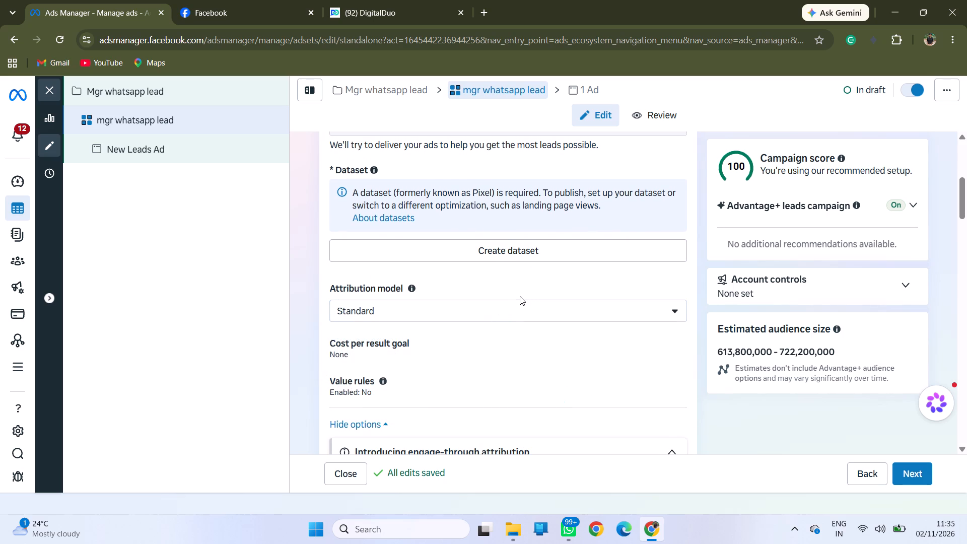
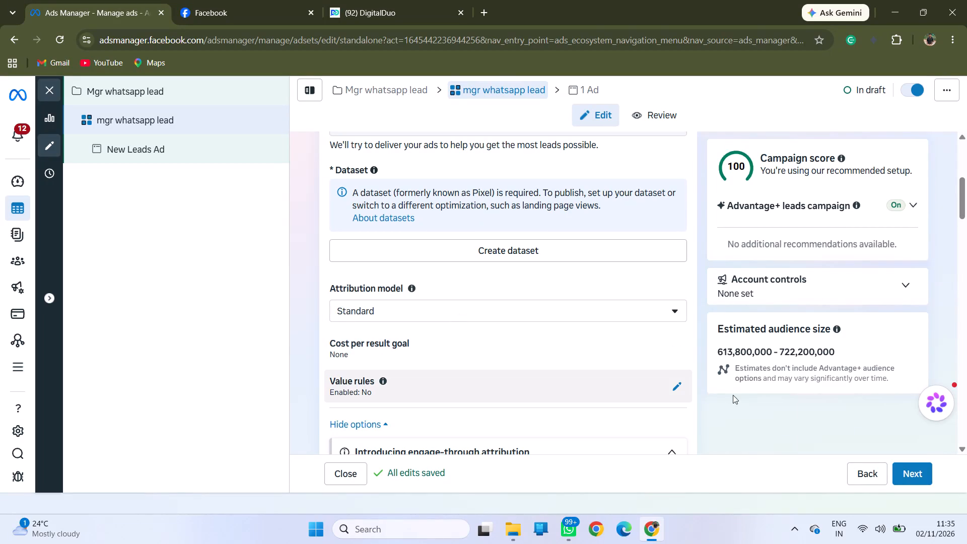
# Review the ad set's attribution settings, dynamic creative, budget and schedule, and audience controls.
pyautogui.scroll(-10, 726, 425)
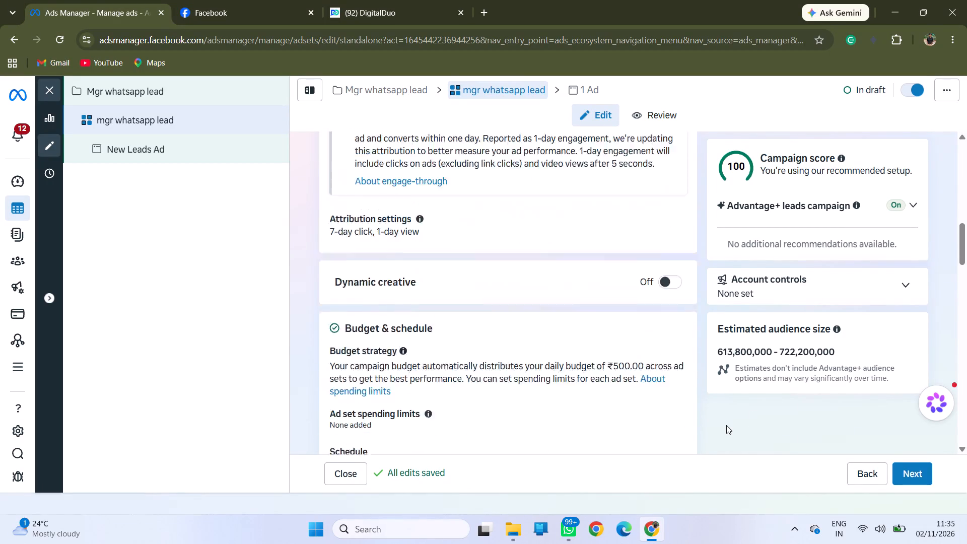
pyautogui.scroll(-8, 726, 425)
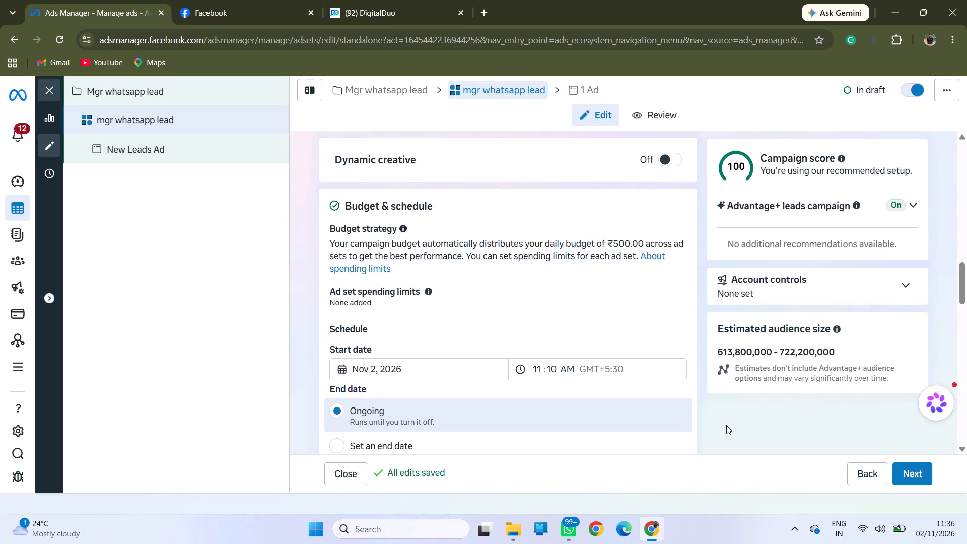
pyautogui.scroll(-4, 726, 425)
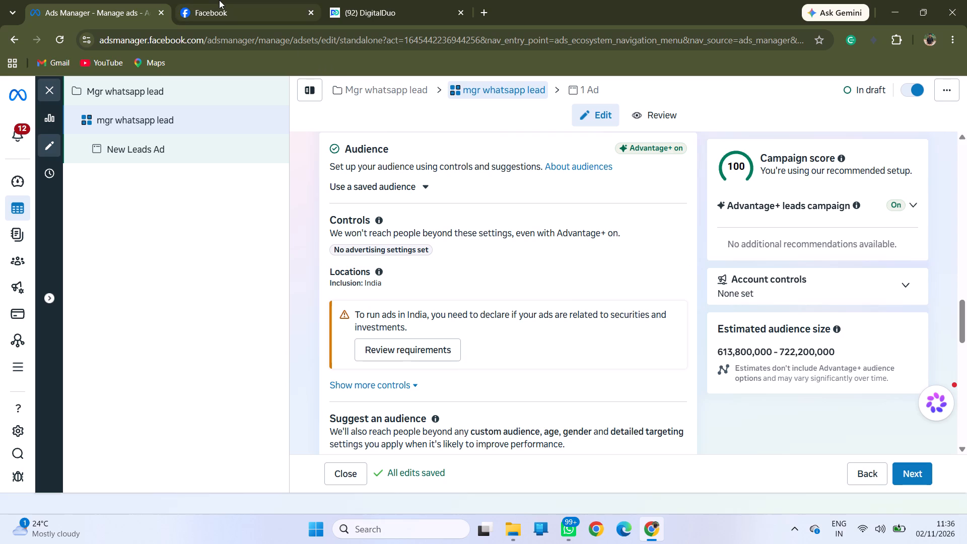
# Check the Facebook professional dashboard views page, and switch to the MGR Technologies company chat in DigitalDuo.
pyautogui.click(391, 6)
pyautogui.click(263, 8)
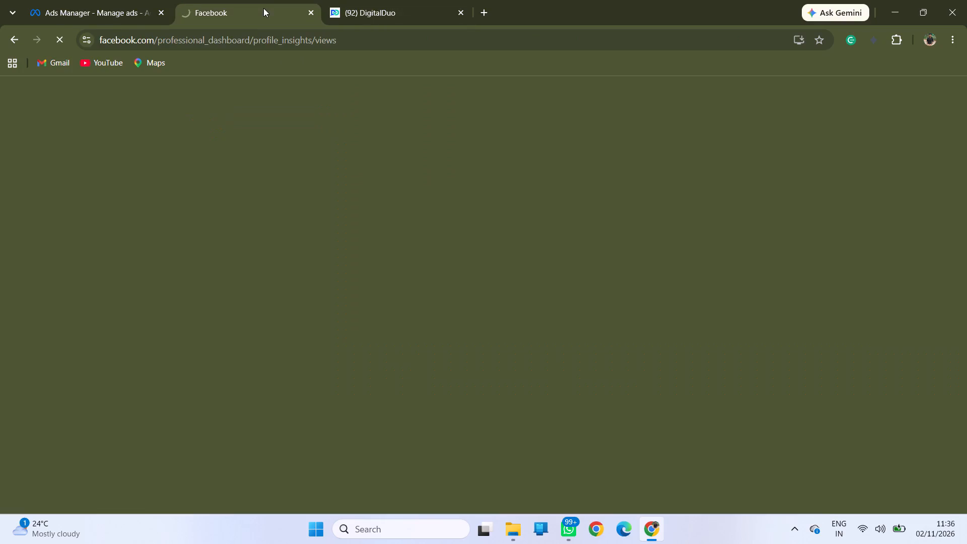
pyautogui.click(117, 4)
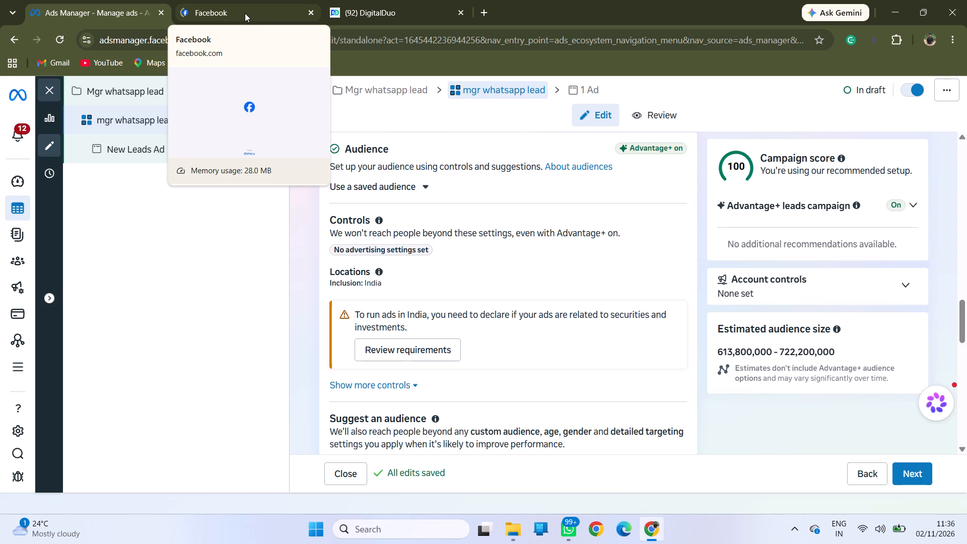
pyautogui.click(403, 7)
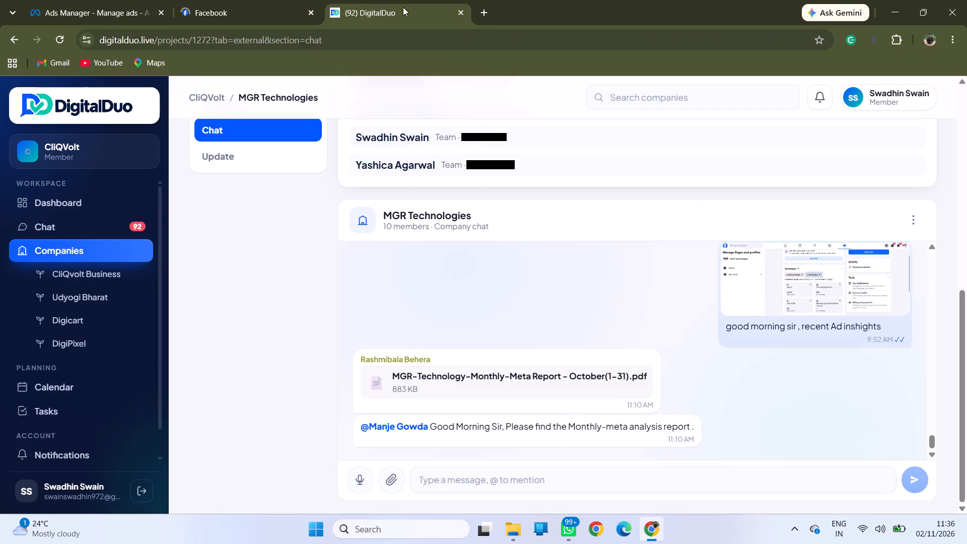
pyautogui.click(227, 5)
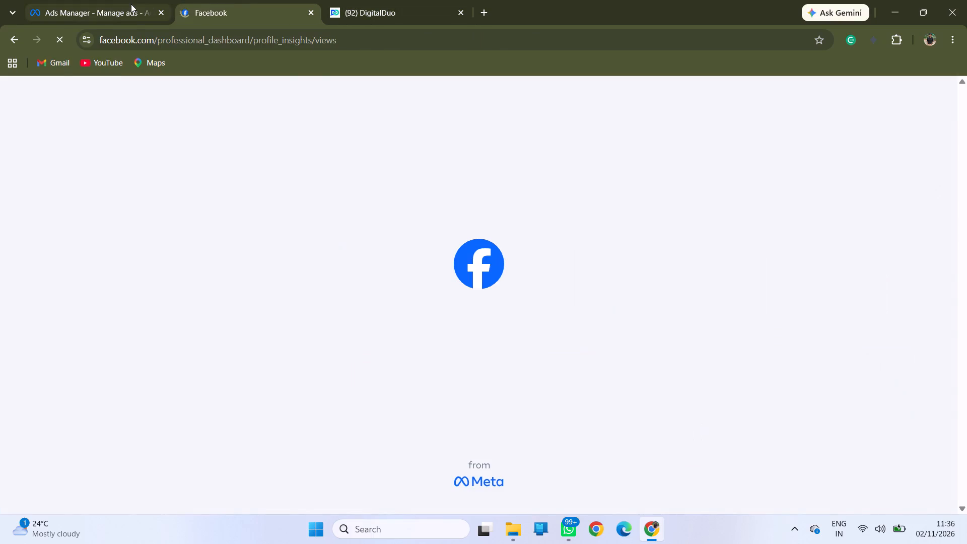
pyautogui.click(131, 4)
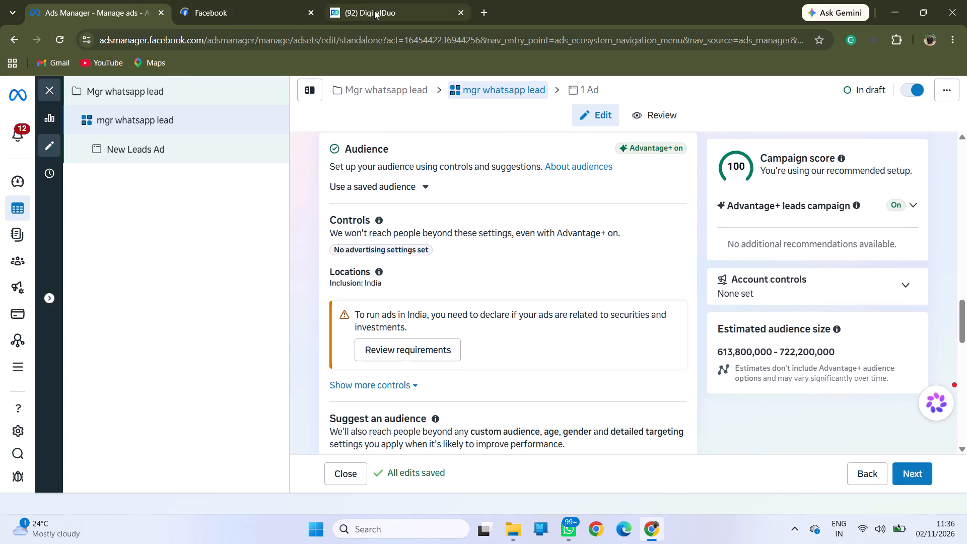
pyautogui.click(374, 11)
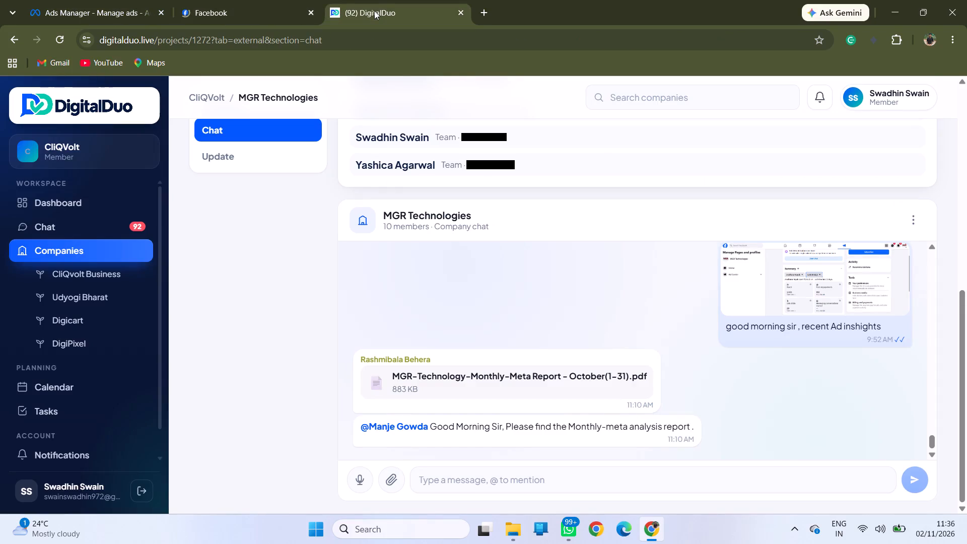
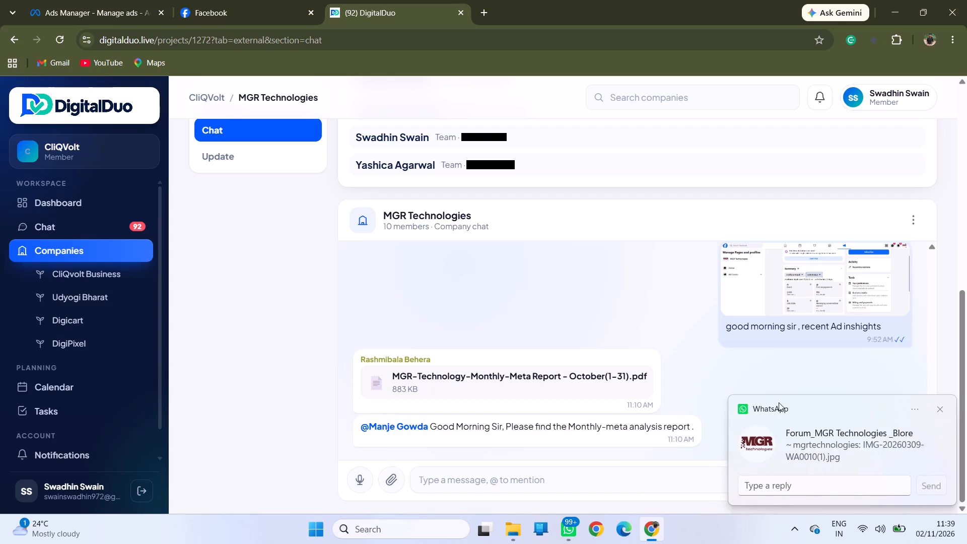
# Switch to WhatsApp by opening the new image message from the MGR Technologies forum group.
pyautogui.click(817, 450)
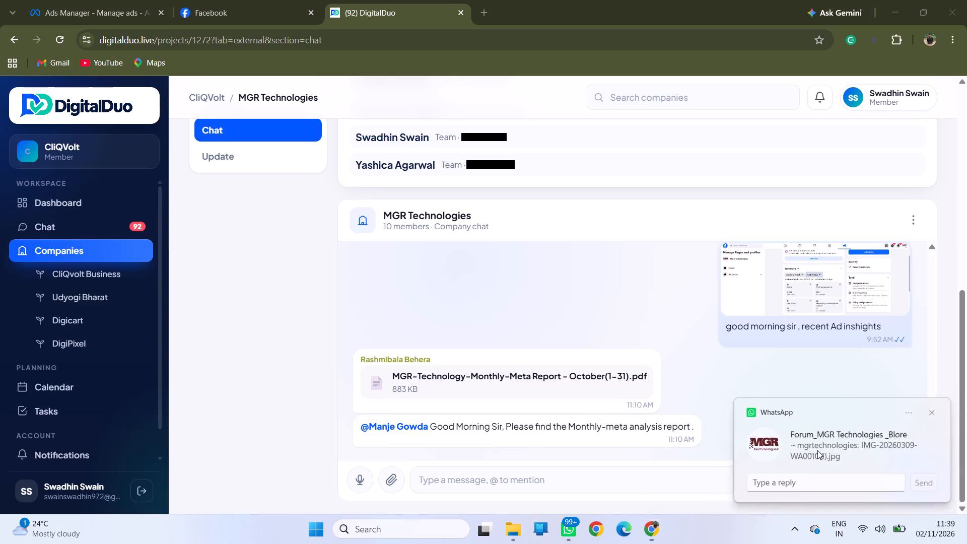